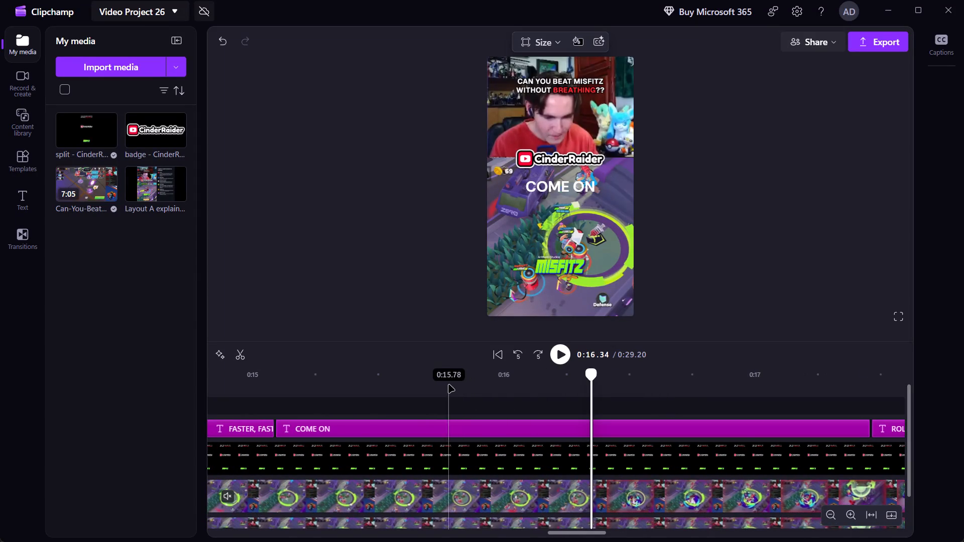
# Split the COME ON caption clip into five segments at 0:15.56, 0:16.11, 0:16.65 and 0:17.07.
pyautogui.click(395, 385)
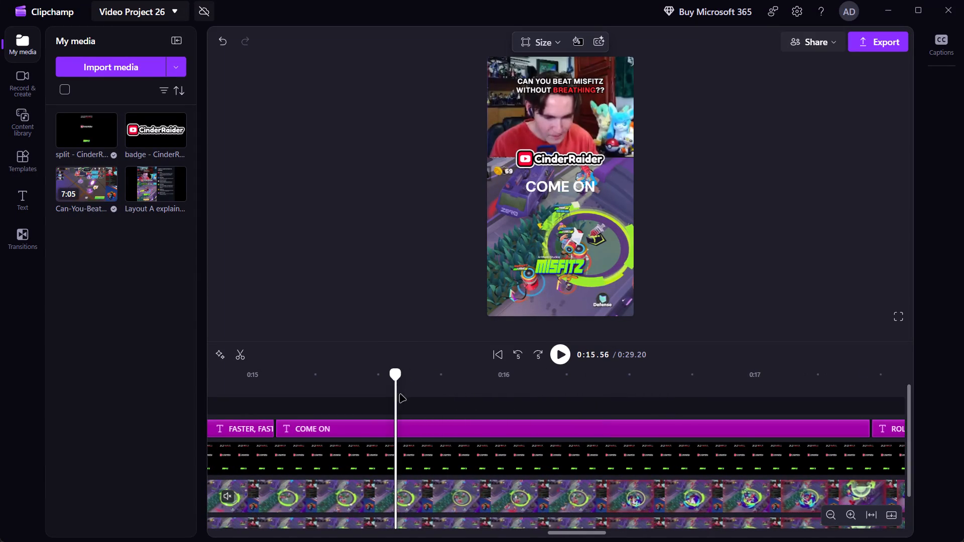
pyautogui.click(414, 423)
pyautogui.press('s')
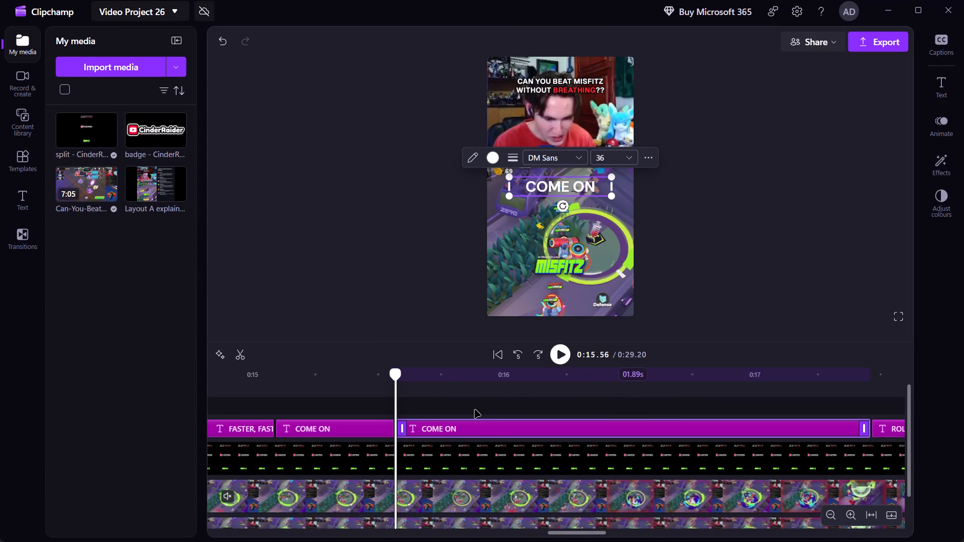
pyautogui.click(533, 392)
pyautogui.click(554, 432)
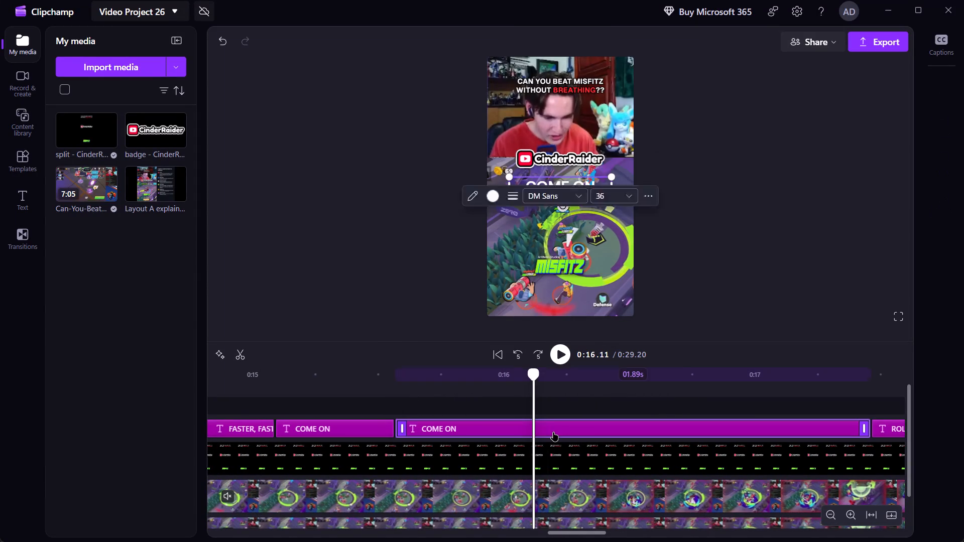
pyautogui.press('s')
pyautogui.click(669, 389)
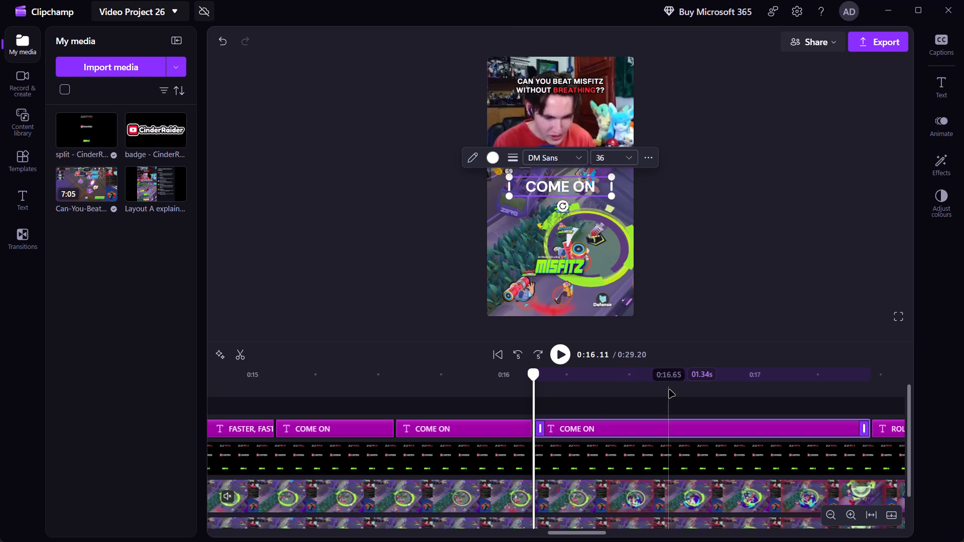
pyautogui.click(696, 424)
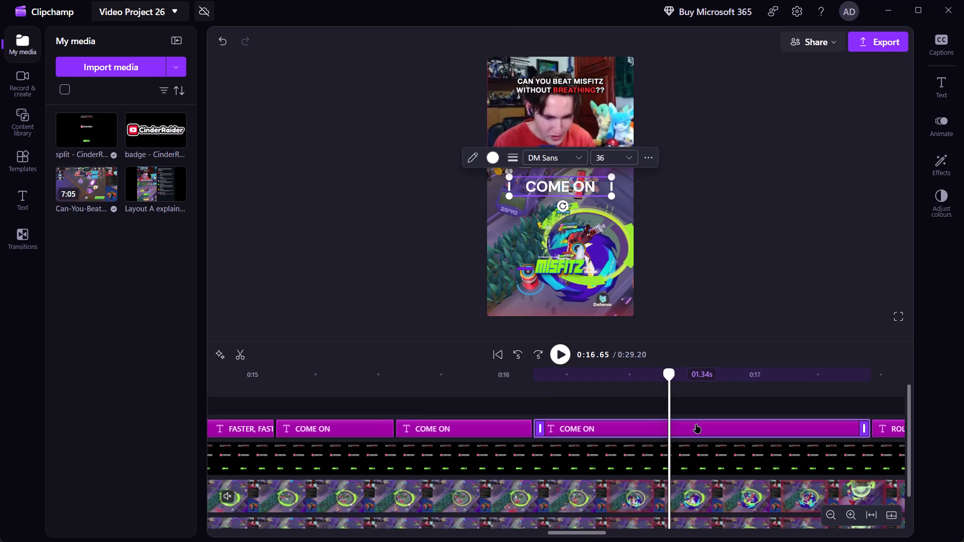
pyautogui.press('s')
pyautogui.click(773, 388)
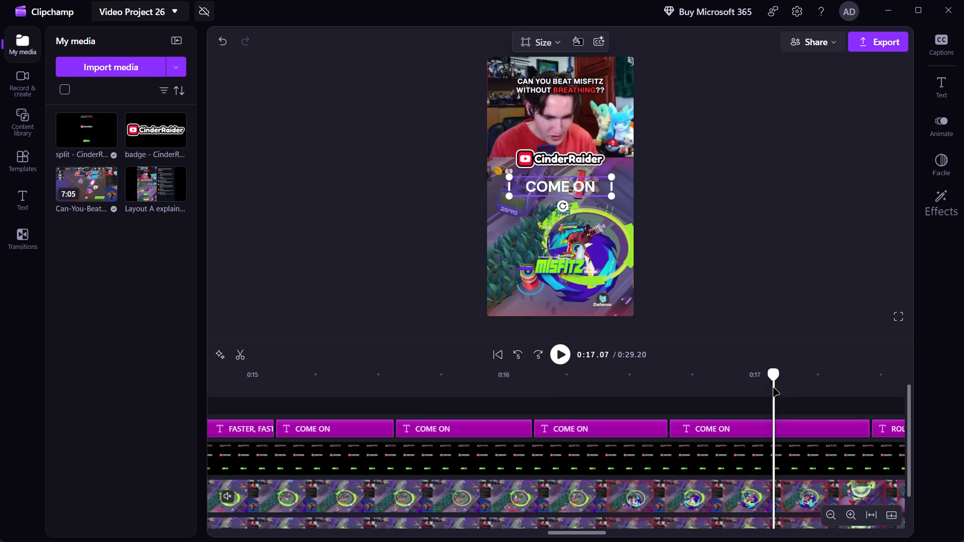
pyautogui.click(803, 433)
pyautogui.press('s')
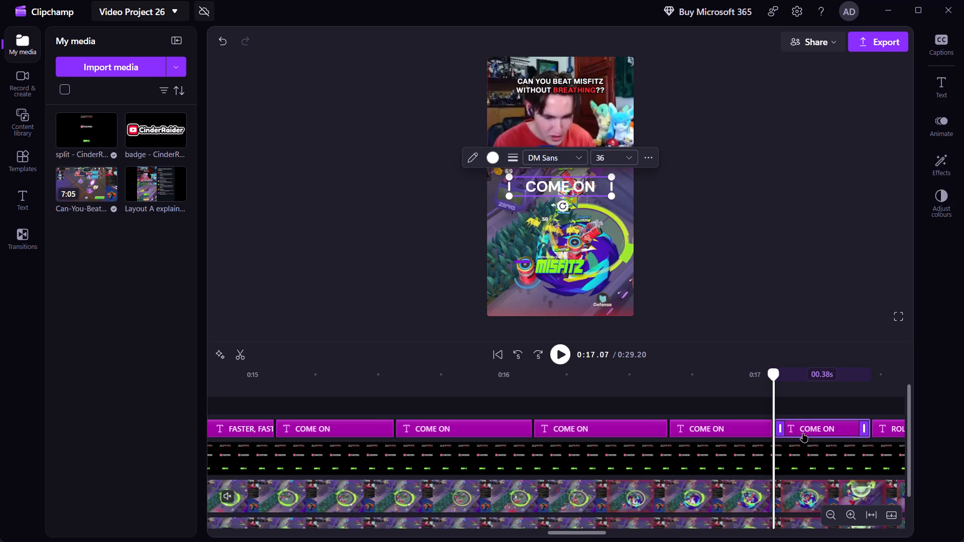
# Colour only the word COME green (#8BF520) in the first COME ON caption segment.
pyautogui.click(302, 389)
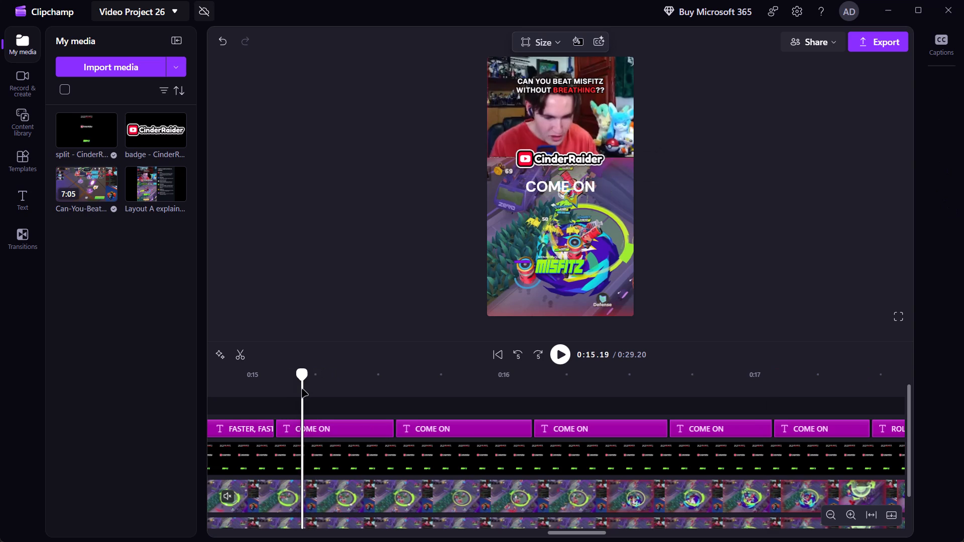
pyautogui.doubleClick(553, 184)
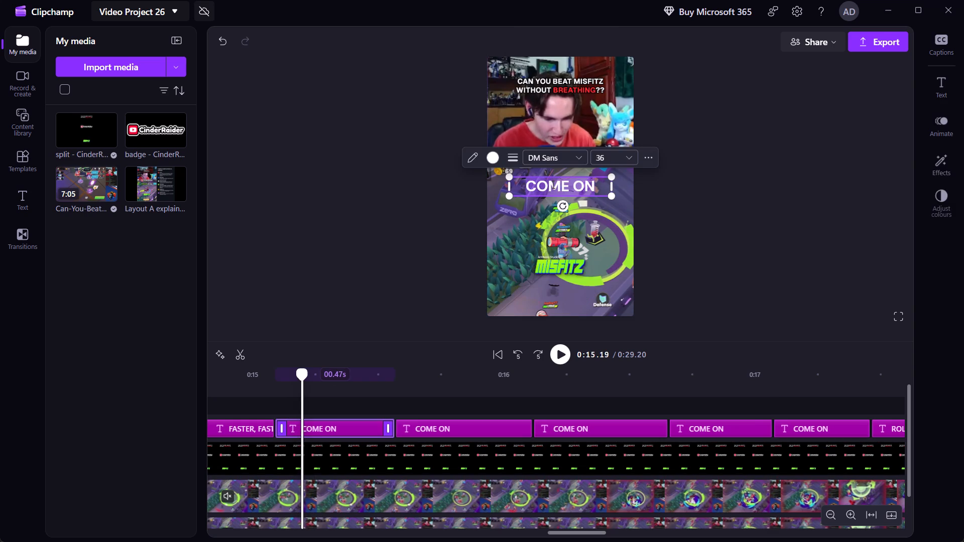
pyautogui.doubleClick(553, 184)
pyautogui.click(499, 159)
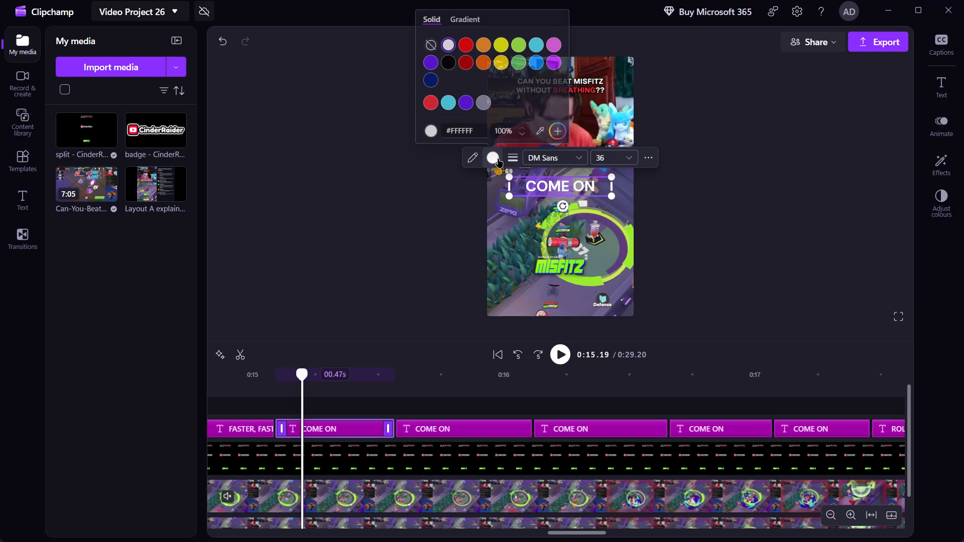
pyautogui.click(479, 124)
pyautogui.hotkey('ctrl', 'BackSpace')
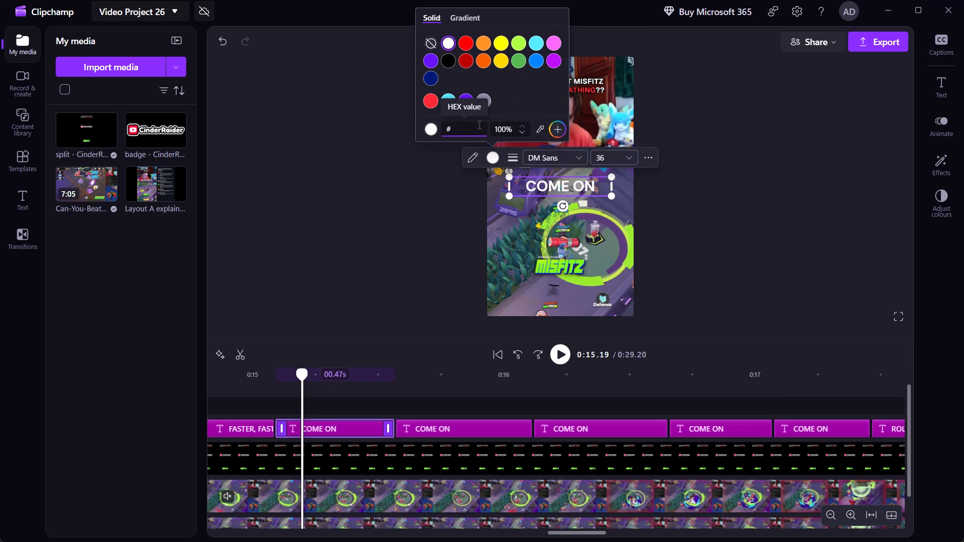
pyautogui.hotkey('ctrl', 'v')
pyautogui.click(515, 92)
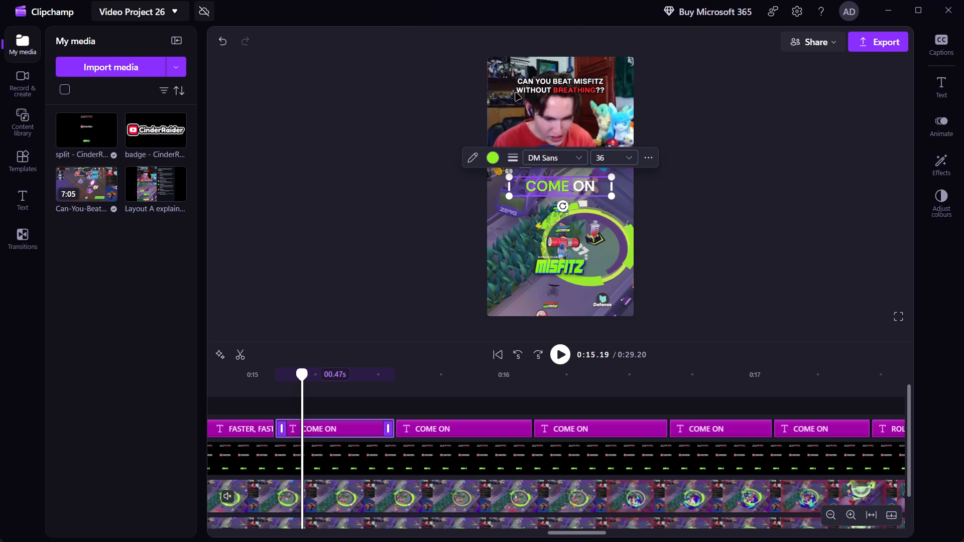
# Colour only the word ON green (#8BF520) in the second COME ON caption segment.
pyautogui.click(429, 402)
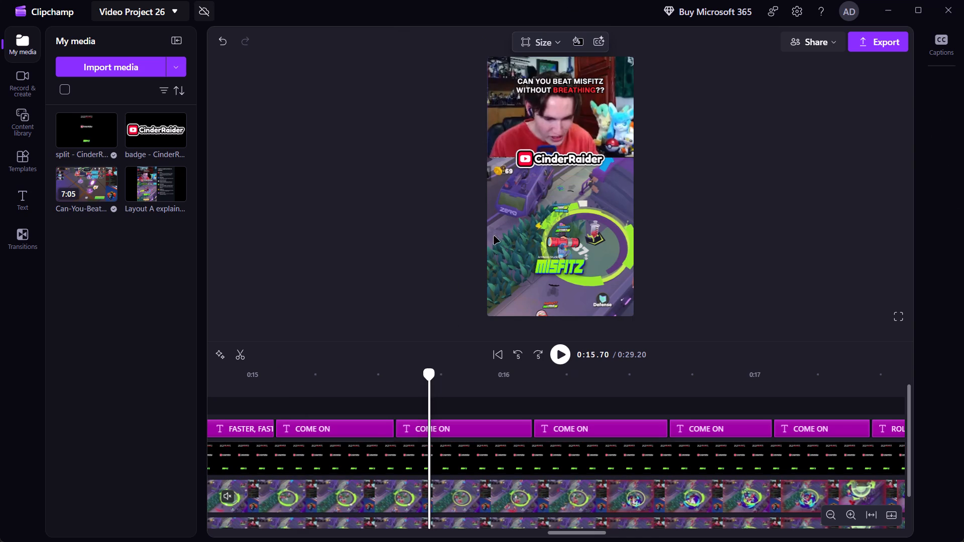
pyautogui.doubleClick(584, 181)
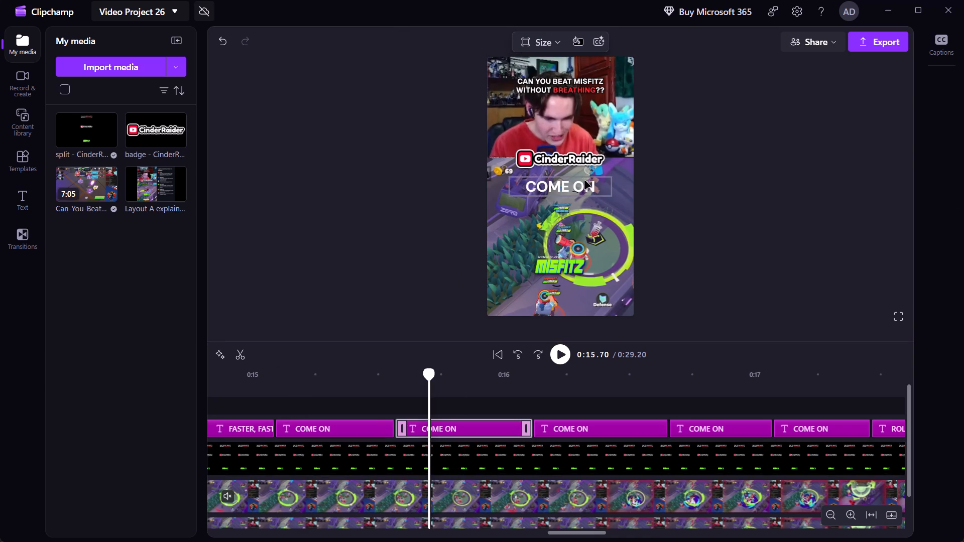
pyautogui.doubleClick(584, 181)
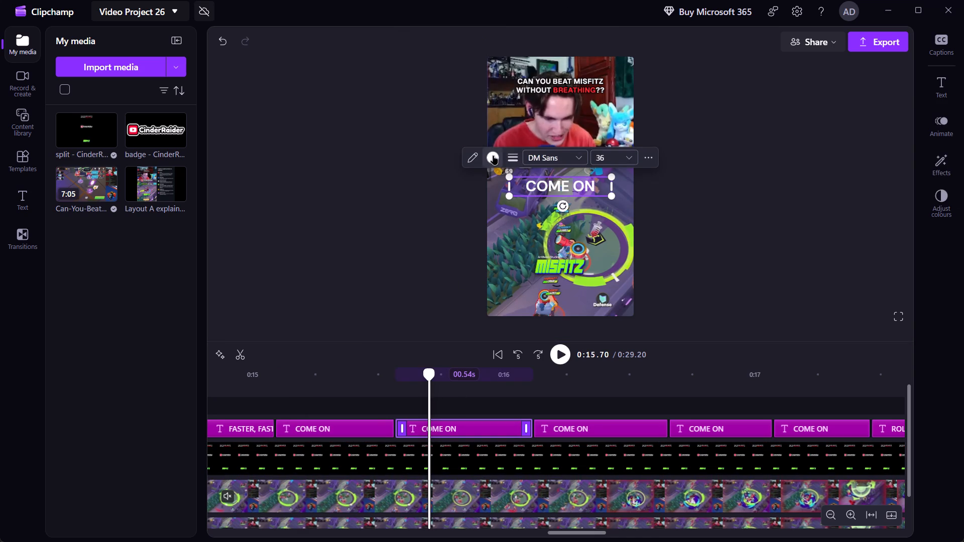
pyautogui.click(494, 156)
pyautogui.click(475, 131)
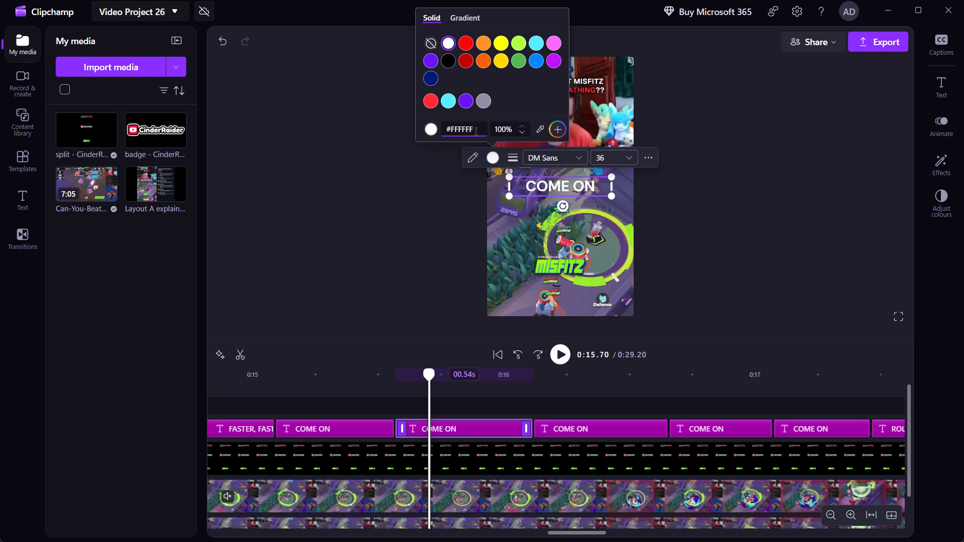
pyautogui.hotkey('ctrl', 'BackSpace')
pyautogui.hotkey('ctrl', 'v')
pyautogui.click(524, 79)
# Colour only the word COME green (#8BF520) in the third COME ON caption segment.
pyautogui.click(561, 390)
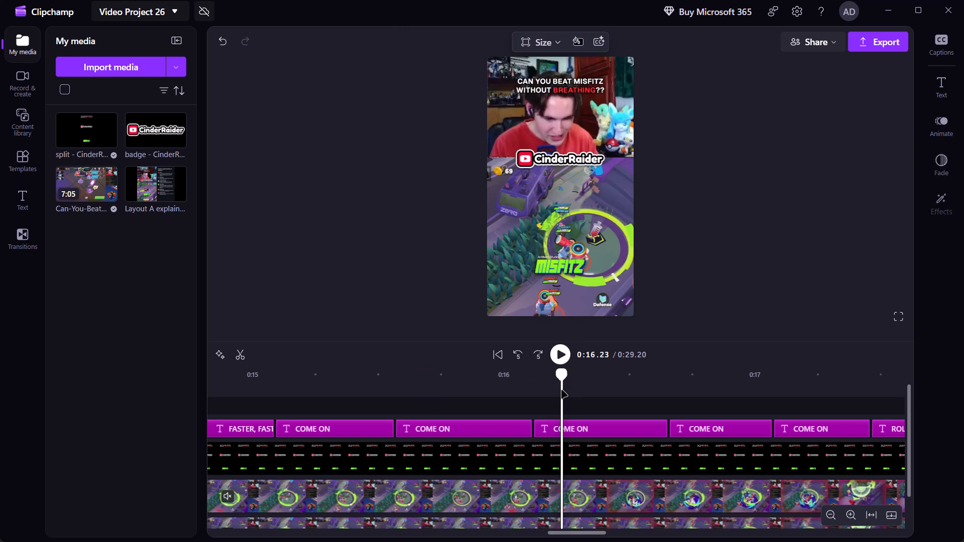
pyautogui.click(559, 186)
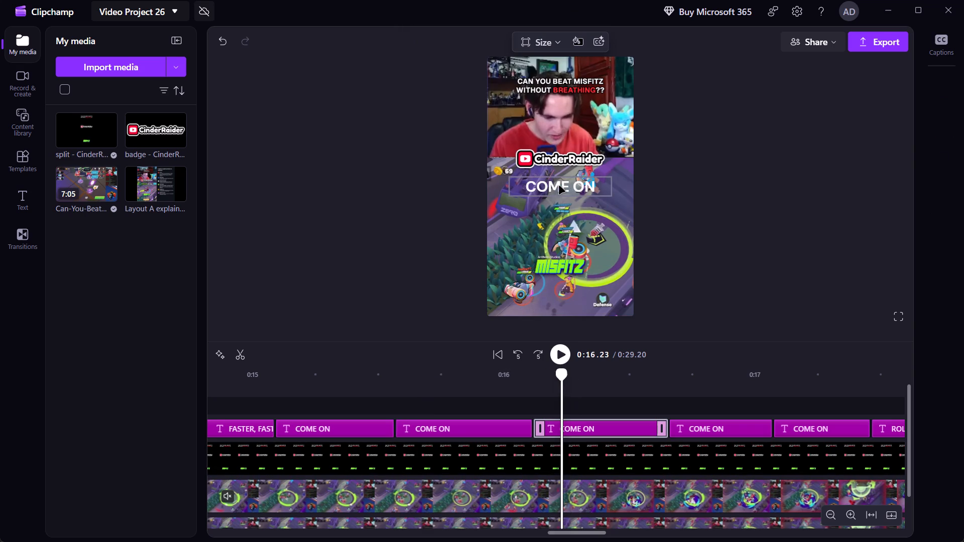
pyautogui.doubleClick(559, 186)
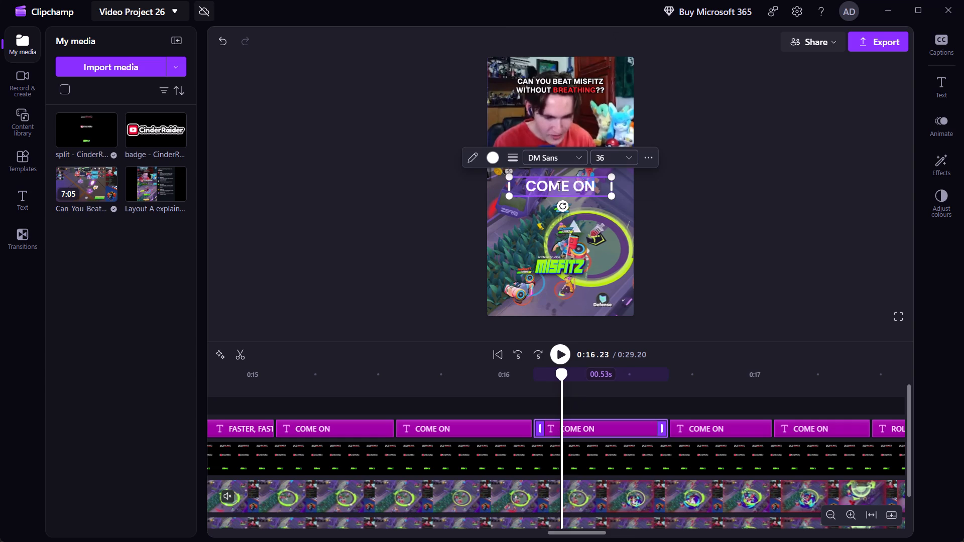
pyautogui.click(559, 186)
pyautogui.doubleClick(559, 186)
pyautogui.click(496, 155)
pyautogui.click(483, 132)
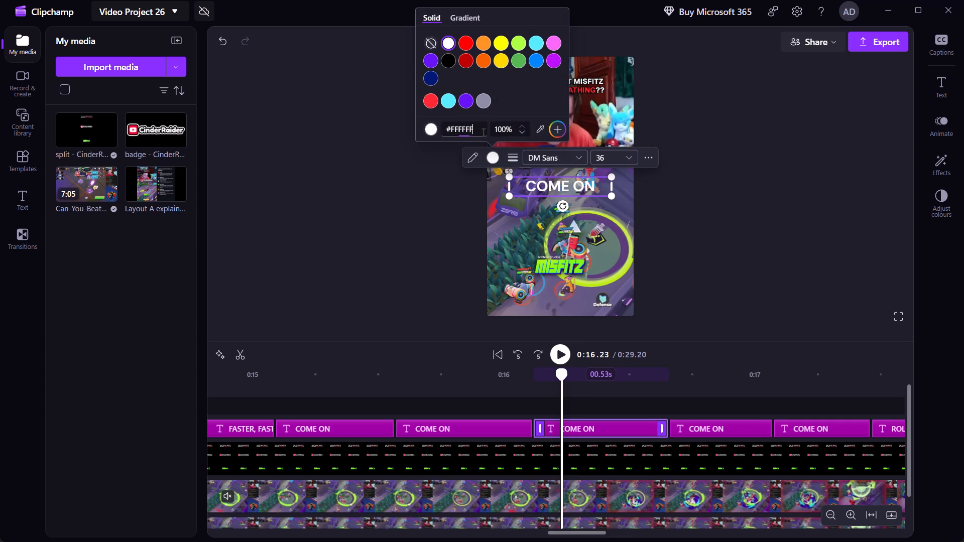
pyautogui.hotkey('ctrl', 'BackSpace')
pyautogui.hotkey('ctrl', 'v')
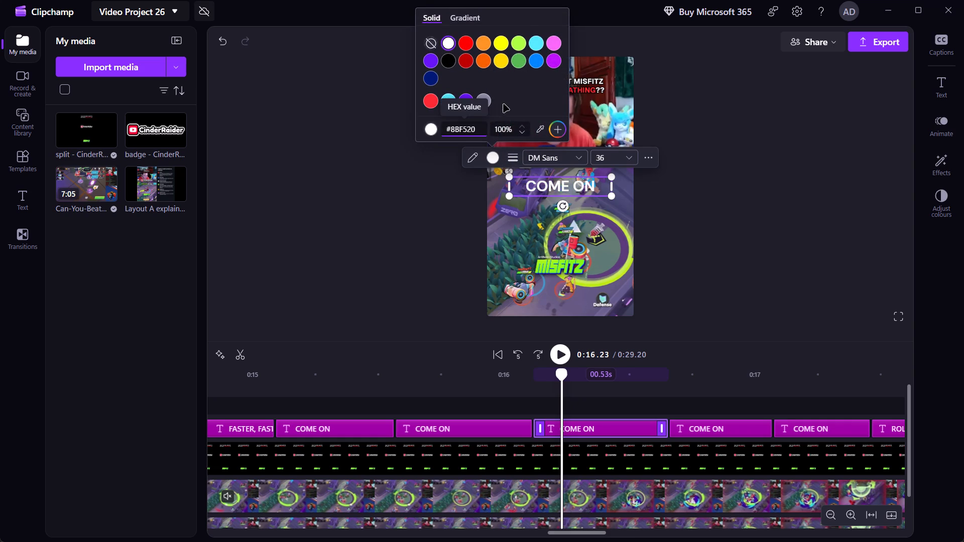
pyautogui.click(512, 97)
# Colour only the word ON green (#8BF520) in the fourth COME ON caption segment.
pyautogui.click(691, 398)
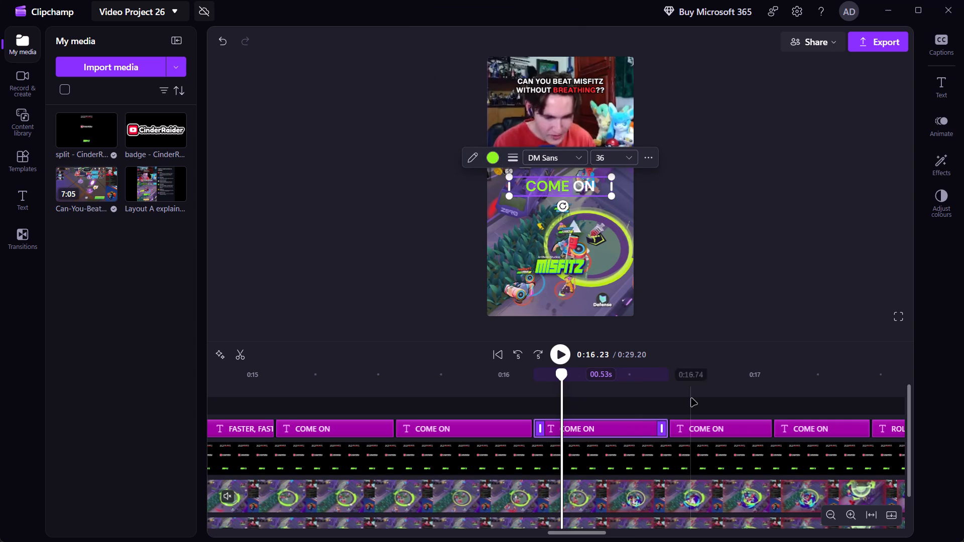
pyautogui.doubleClick(581, 182)
pyautogui.doubleClick(581, 182)
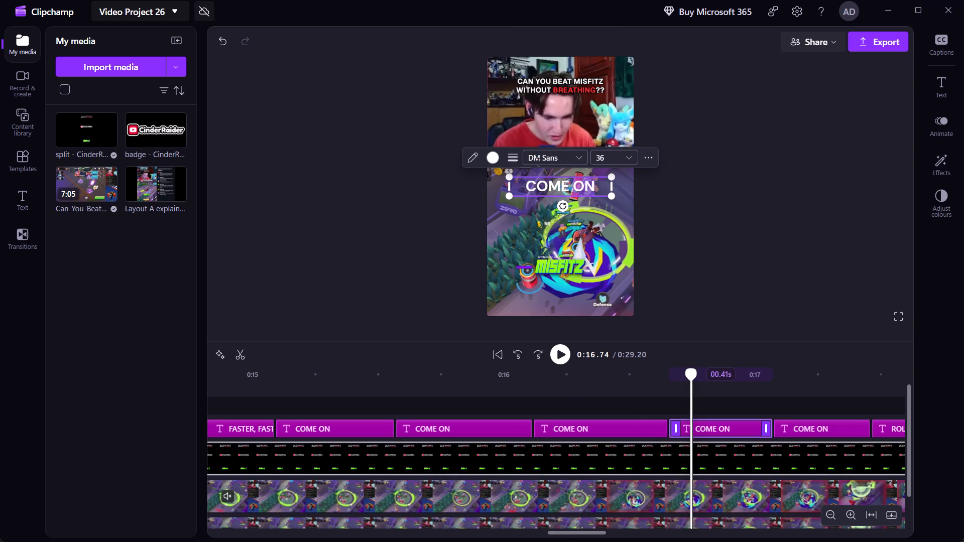
pyautogui.click(494, 154)
pyautogui.click(481, 128)
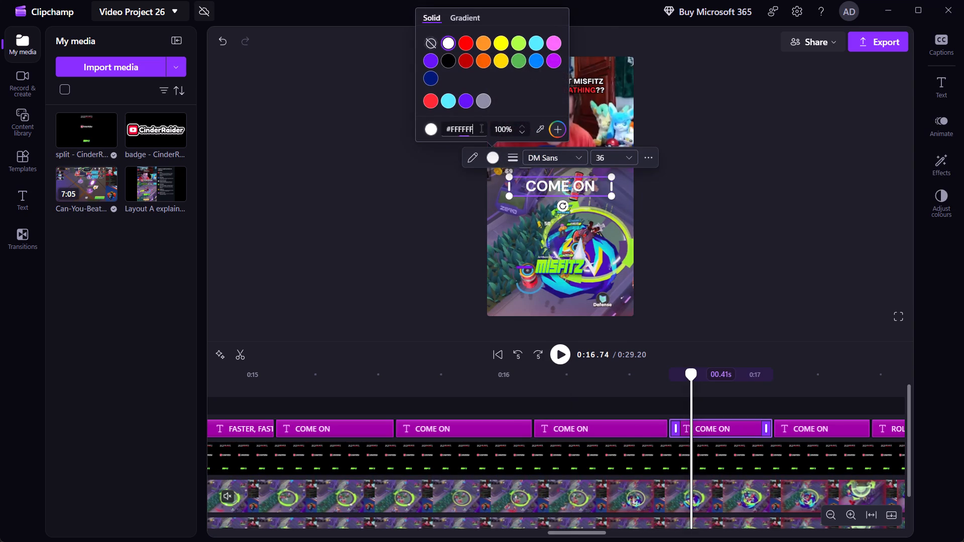
pyautogui.hotkey('ctrl', 'BackSpace')
pyautogui.hotkey('ctrl', 'v')
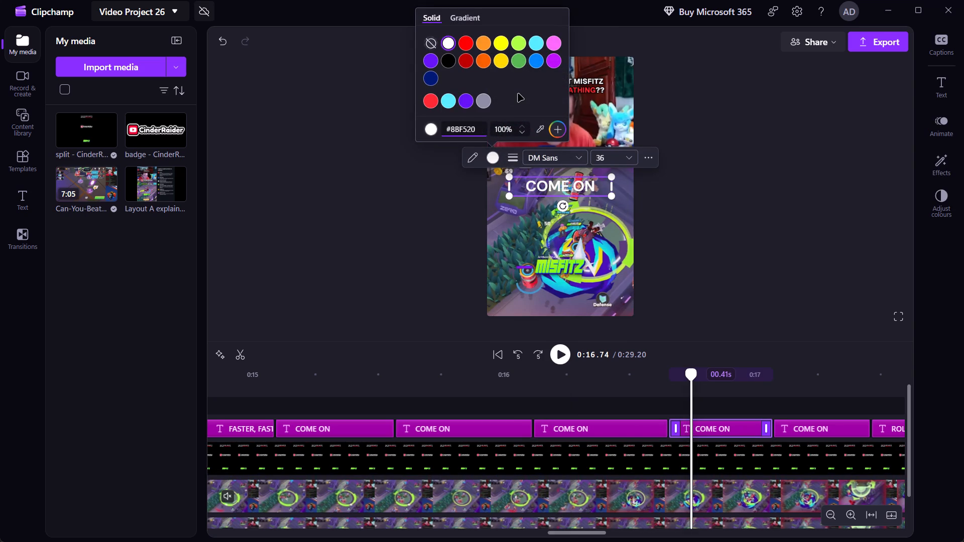
pyautogui.click(518, 93)
# Colour only the word COME green (#8BF520) in the fifth COME ON caption segment.
pyautogui.click(812, 397)
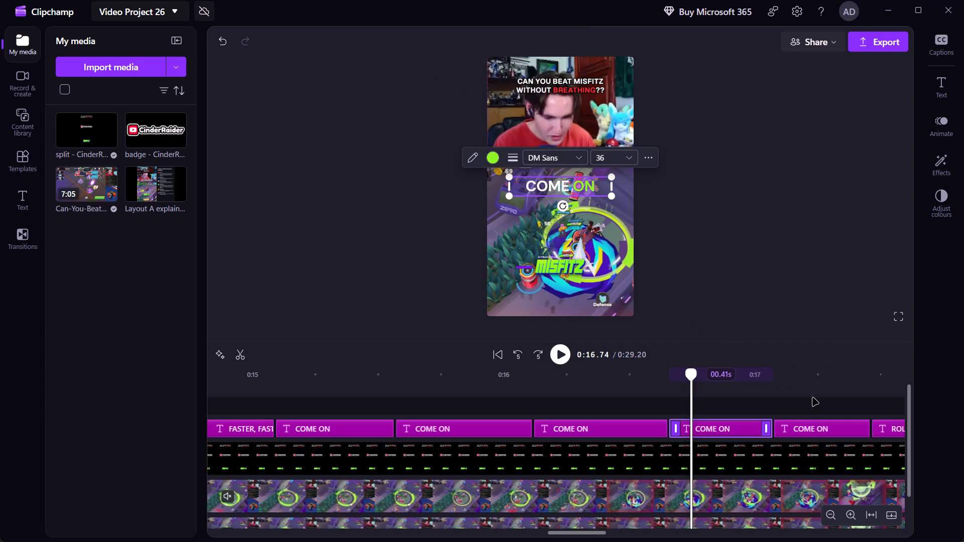
pyautogui.hscroll(-1, 812, 397)
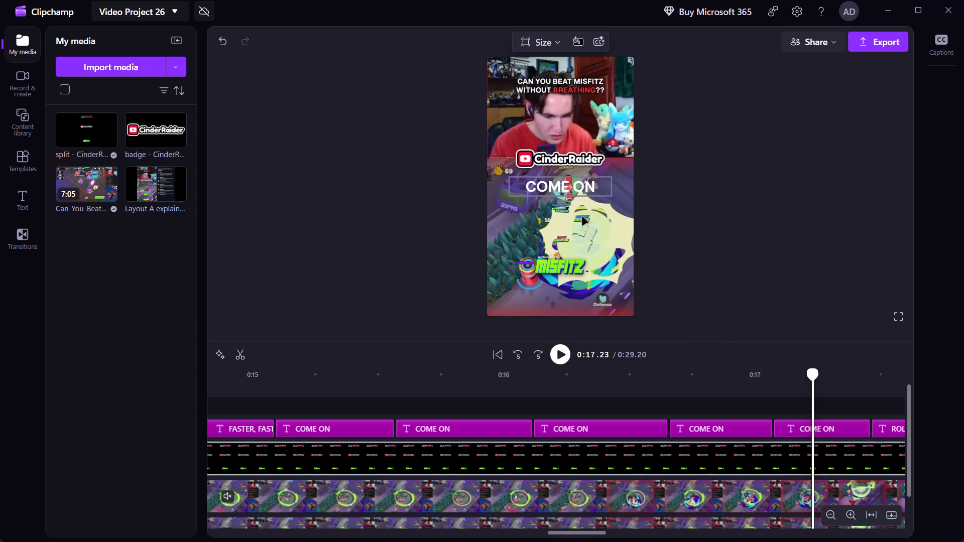
pyautogui.click(721, 387)
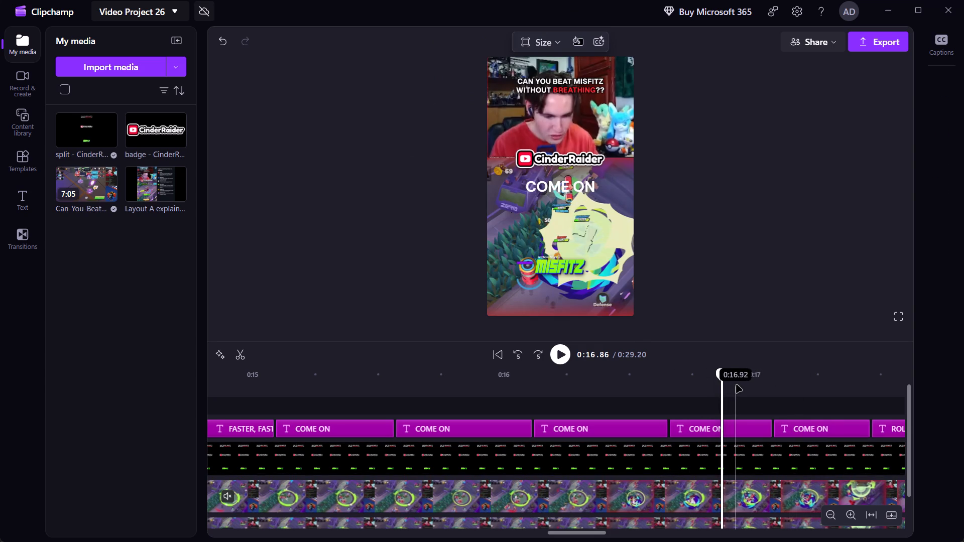
pyautogui.click(798, 382)
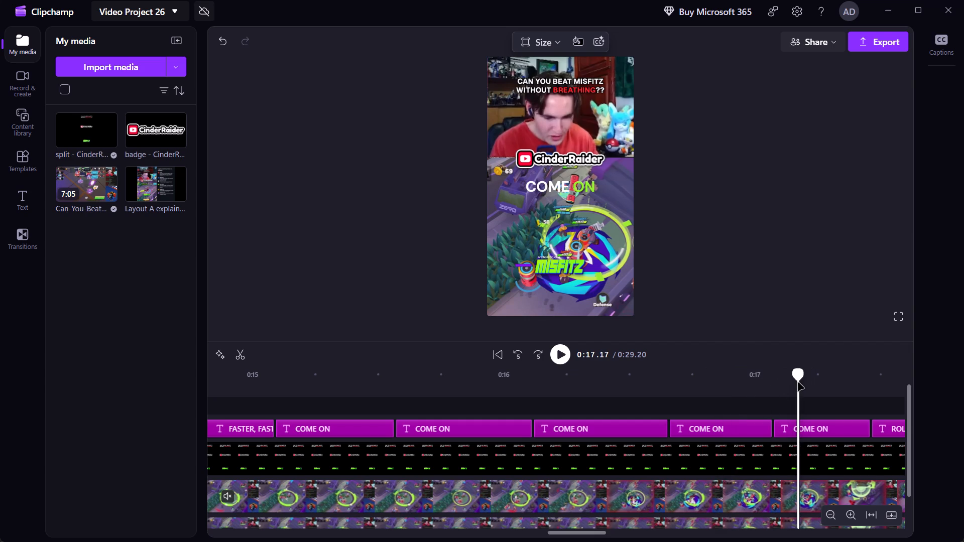
pyautogui.click(560, 192)
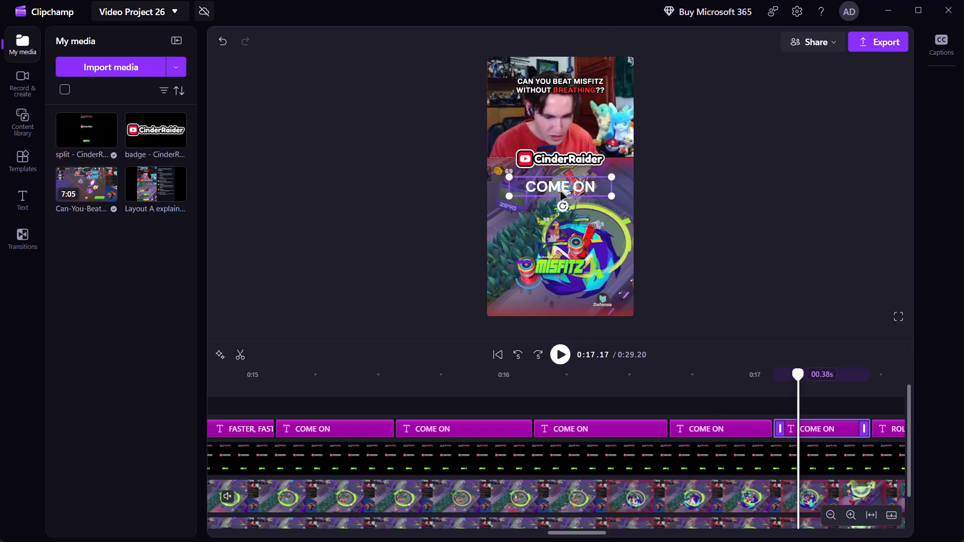
pyautogui.doubleClick(560, 192)
pyautogui.doubleClick(560, 192)
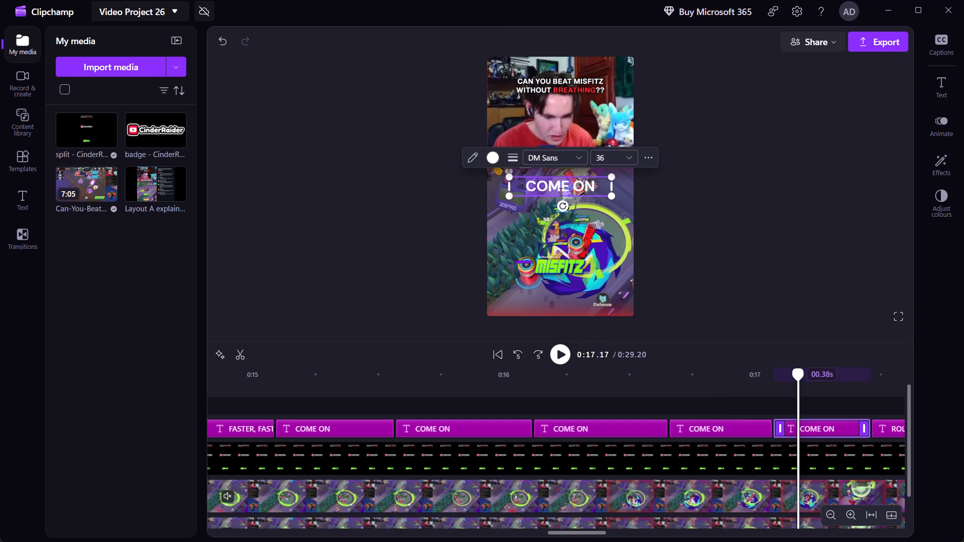
pyautogui.click(497, 153)
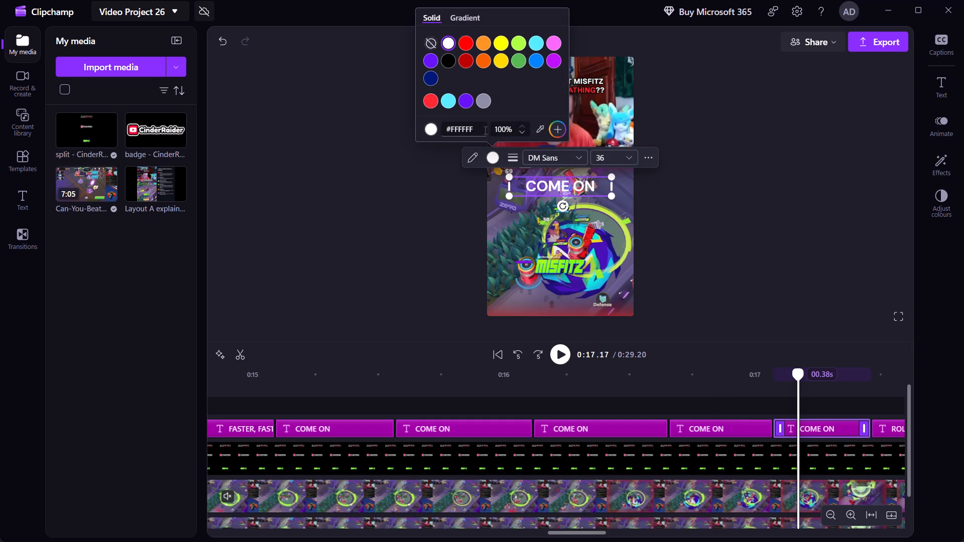
pyautogui.click(485, 130)
pyautogui.hotkey('ctrl', 'BackSpace')
pyautogui.hotkey('ctrl', 'v')
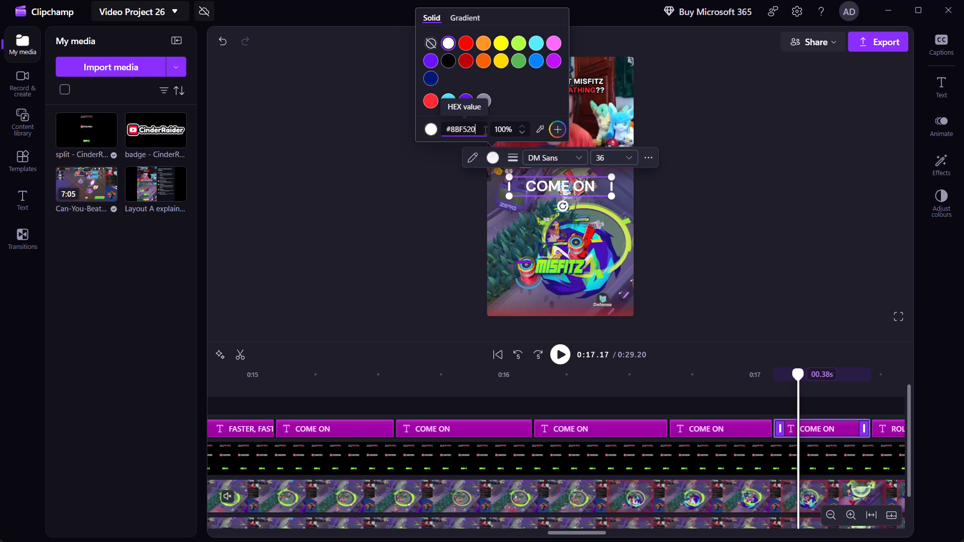
pyautogui.click(507, 87)
pyautogui.click(739, 307)
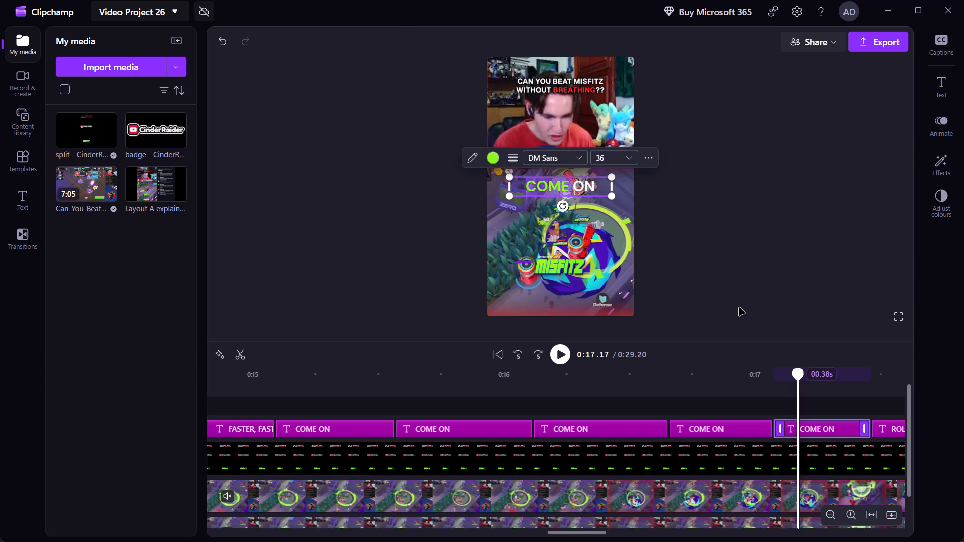
# Colour the entire ROLEX caption green (#8BF520).
pyautogui.hscroll(-1, 739, 307)
pyautogui.hscroll(-1, 776, 377)
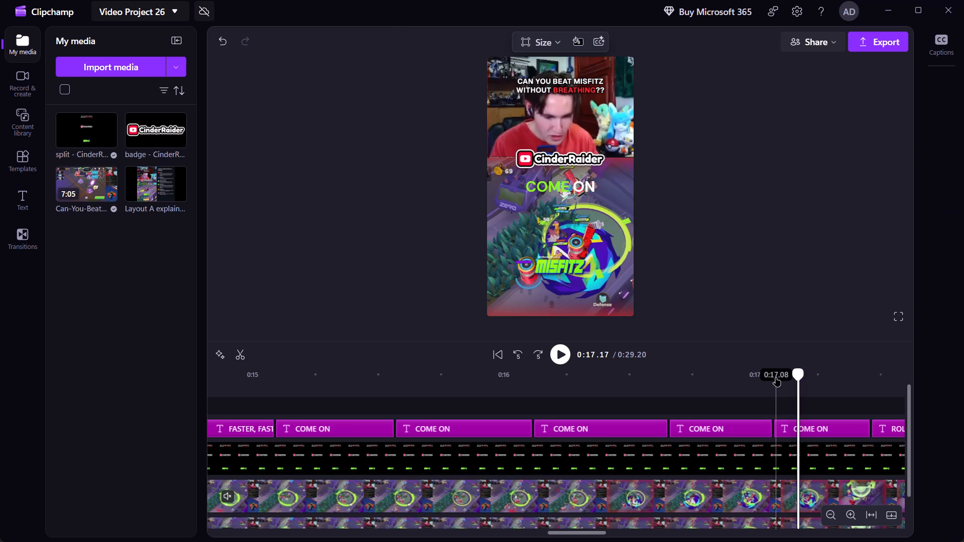
pyautogui.hscroll(-3, 776, 377)
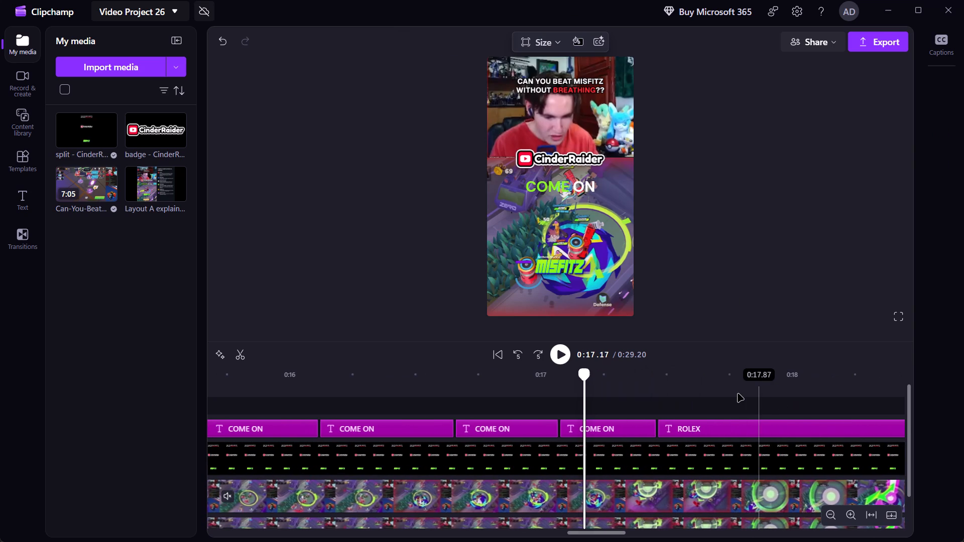
pyautogui.click(738, 393)
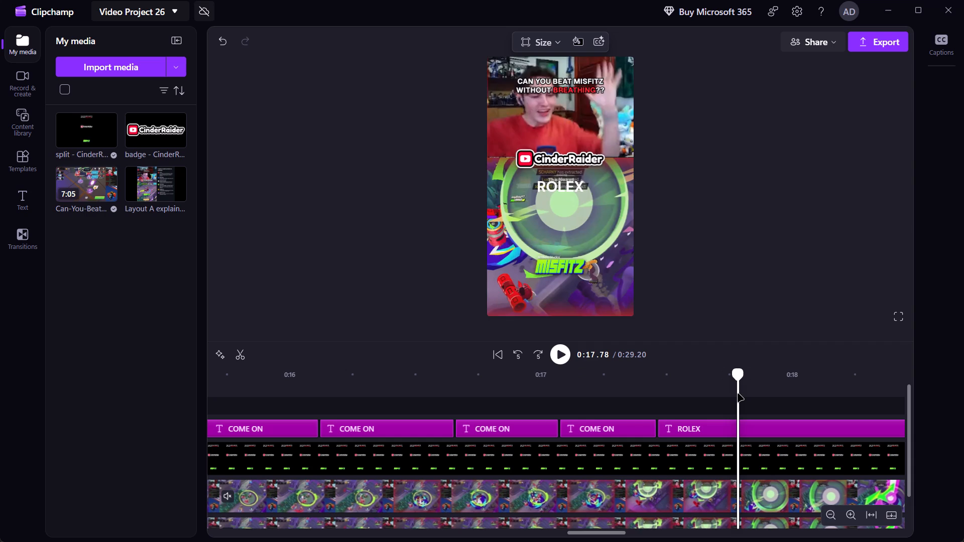
pyautogui.hscroll(-5, 738, 393)
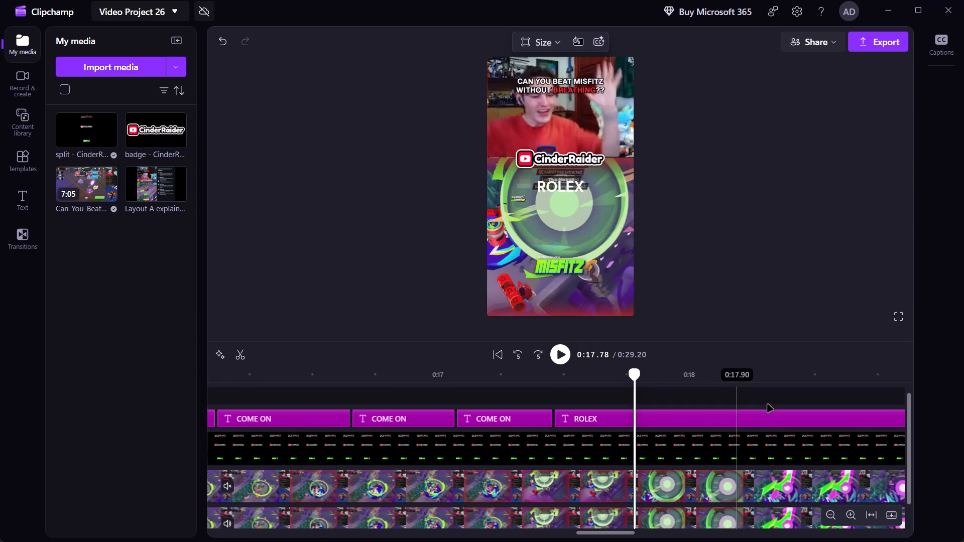
pyautogui.hscroll(-1, 767, 404)
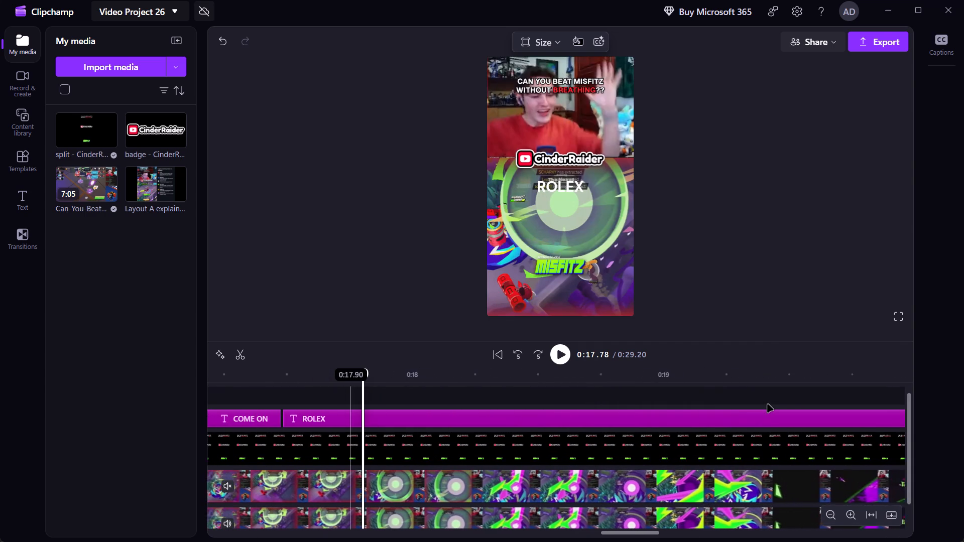
pyautogui.hscroll(-1, 767, 404)
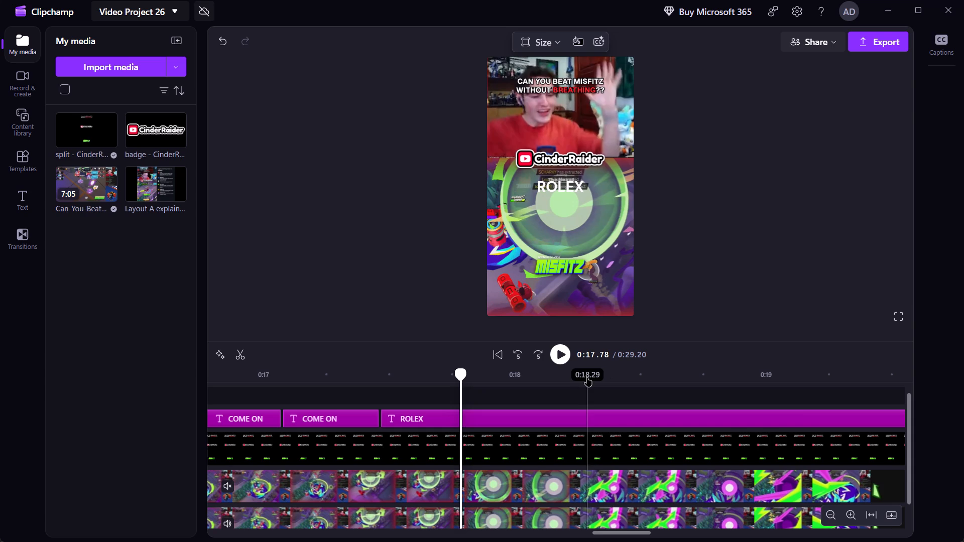
pyautogui.click(587, 377)
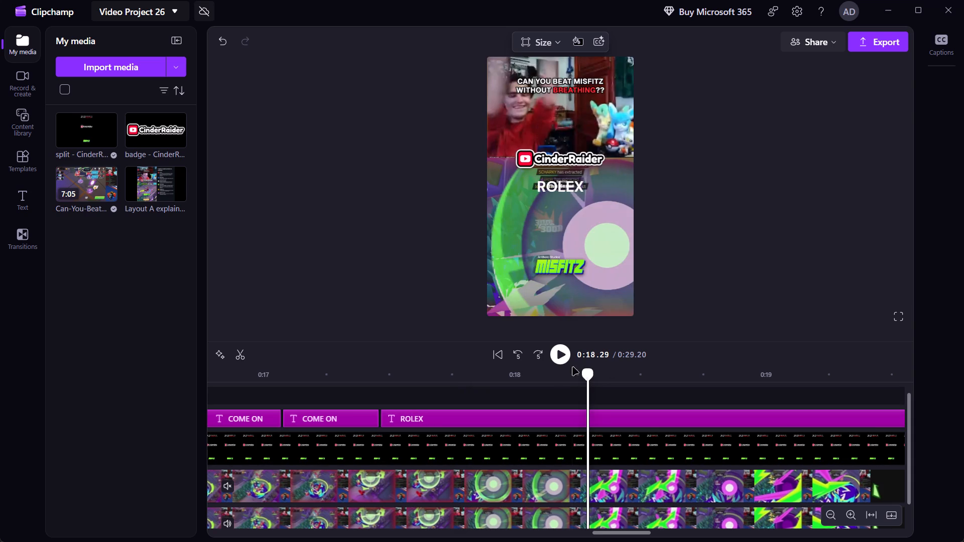
pyautogui.hscroll(-3, 569, 383)
pyautogui.hscroll(1, 569, 383)
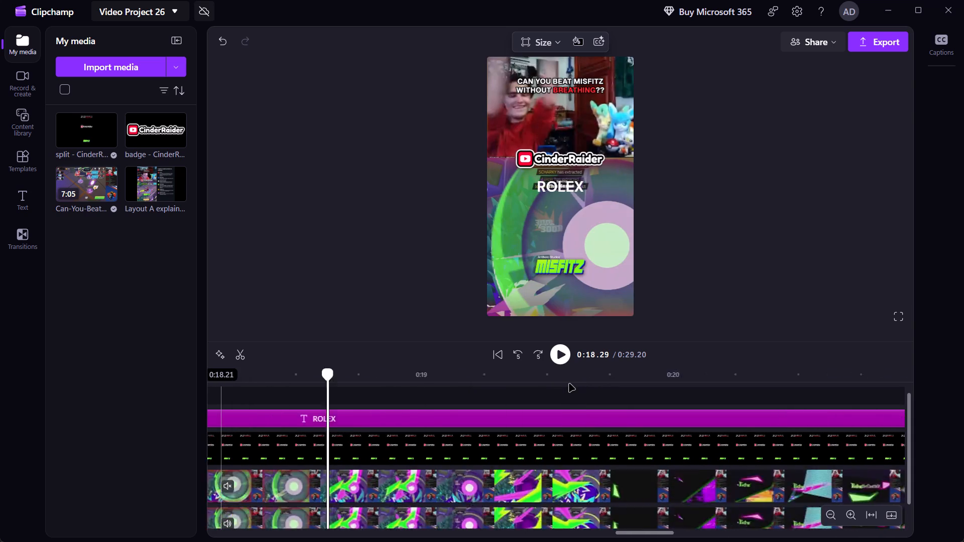
pyautogui.hscroll(1, 569, 383)
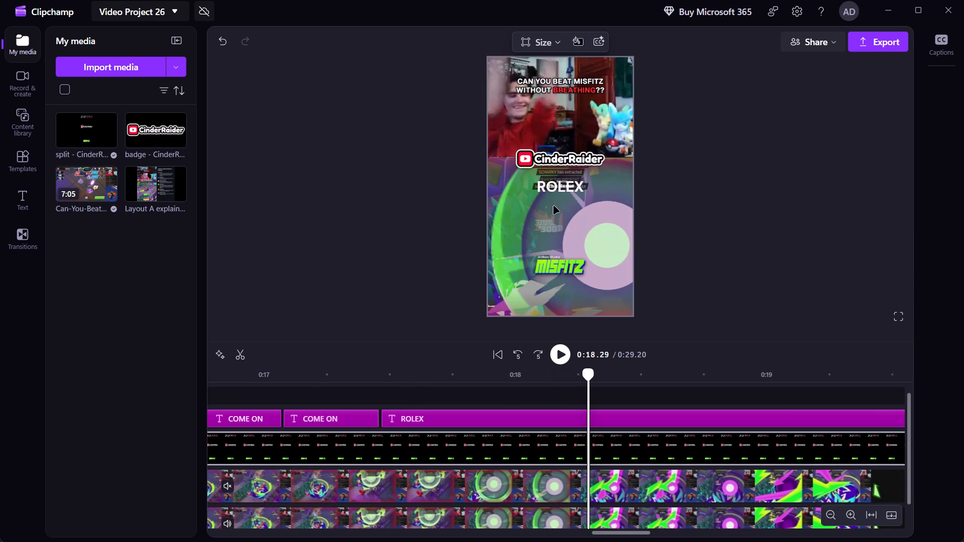
pyautogui.click(552, 185)
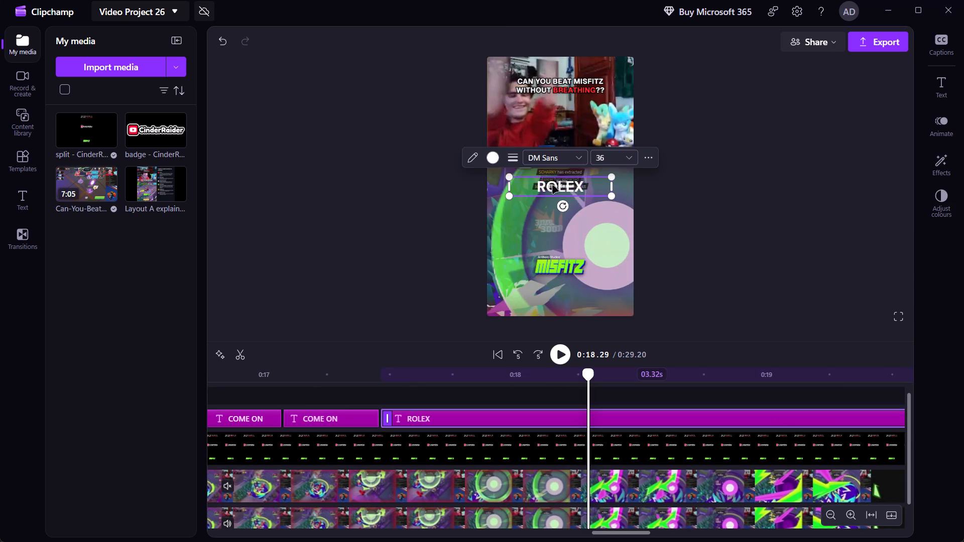
pyautogui.click(491, 162)
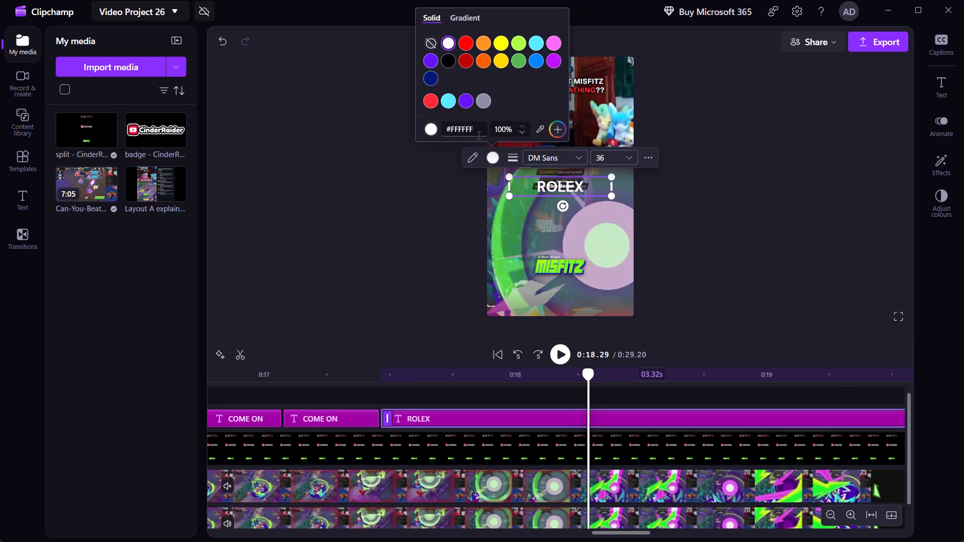
pyautogui.click(477, 131)
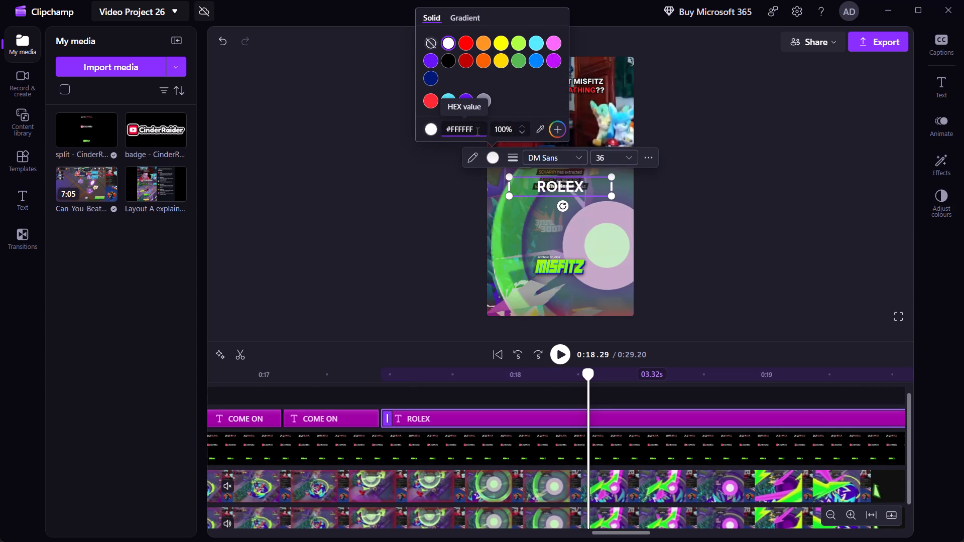
pyautogui.hotkey('ctrl', 'BackSpace')
pyautogui.hotkey('ctrl', 'v')
pyautogui.click(517, 69)
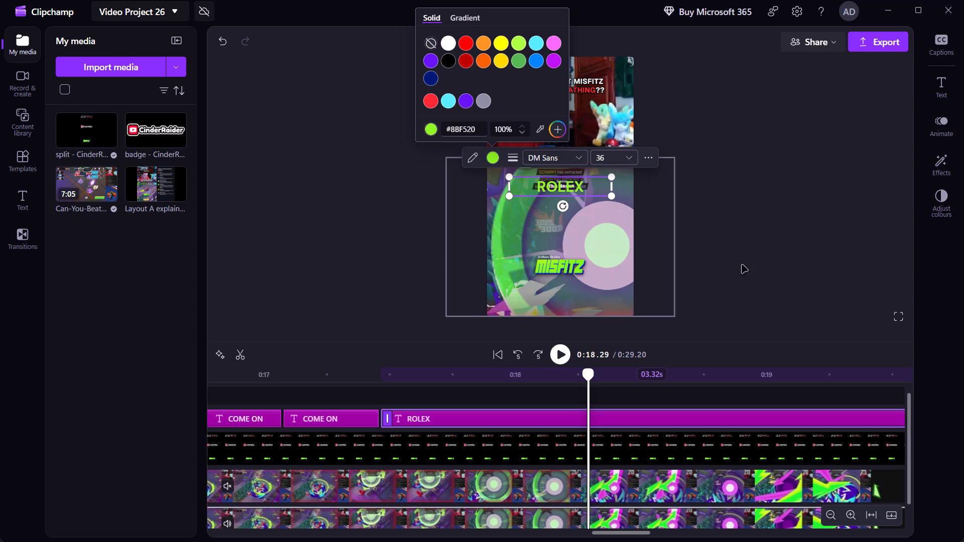
pyautogui.click(755, 276)
# Colour the entire WOW caption green (#8BF520).
pyautogui.hscroll(-1, 780, 341)
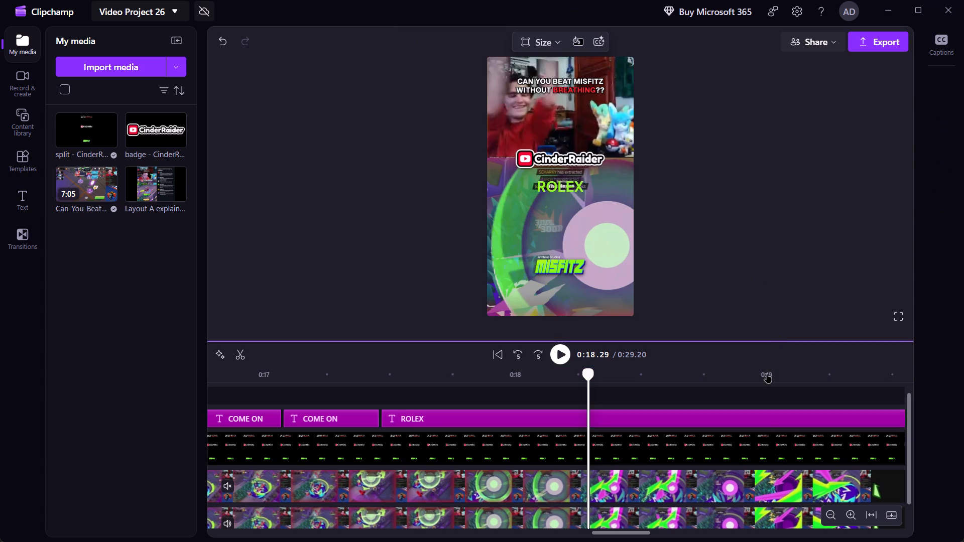
pyautogui.hscroll(-2, 767, 374)
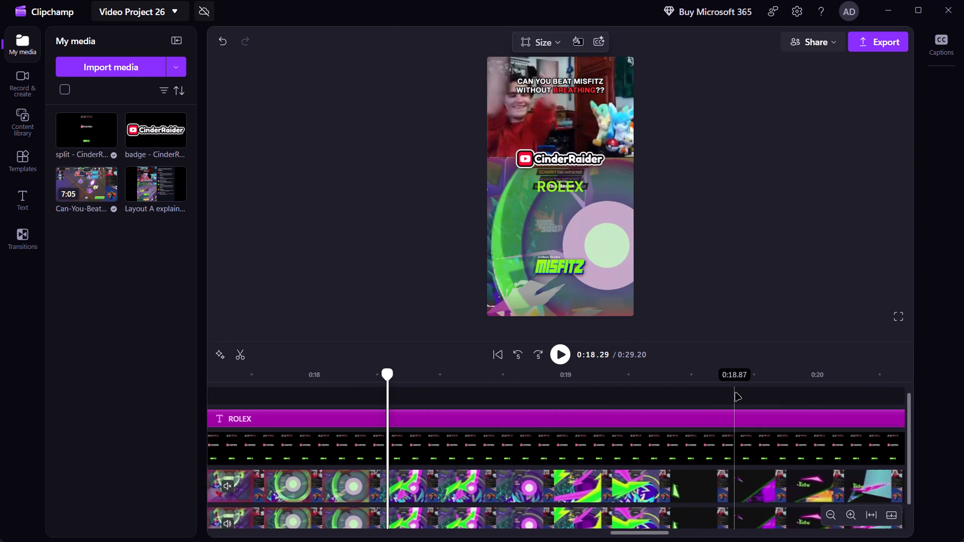
pyautogui.hscroll(-3, 735, 392)
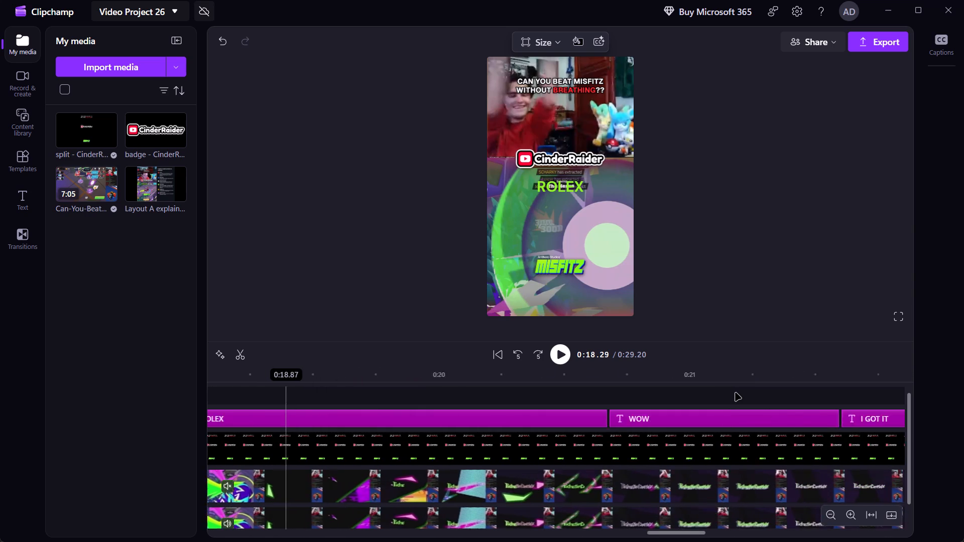
pyautogui.hscroll(-1, 735, 392)
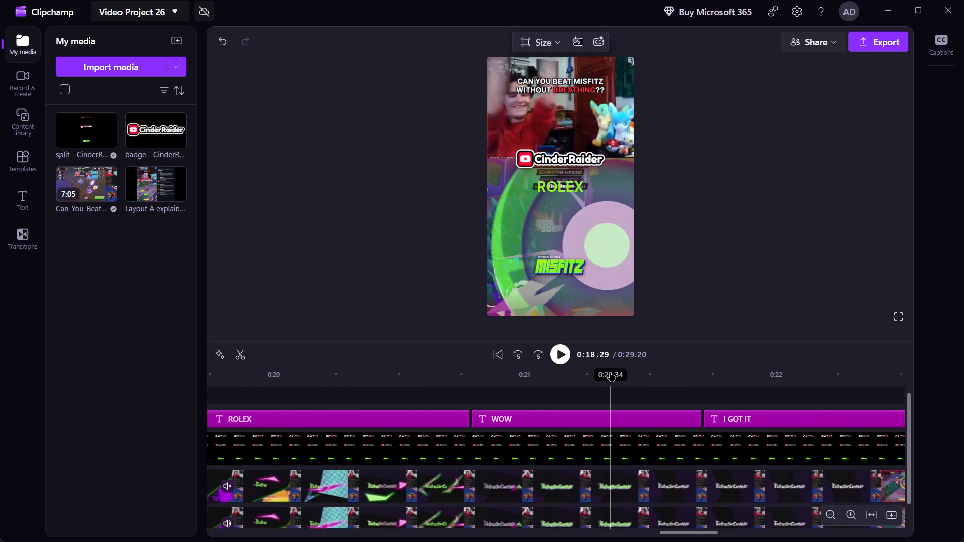
pyautogui.click(611, 372)
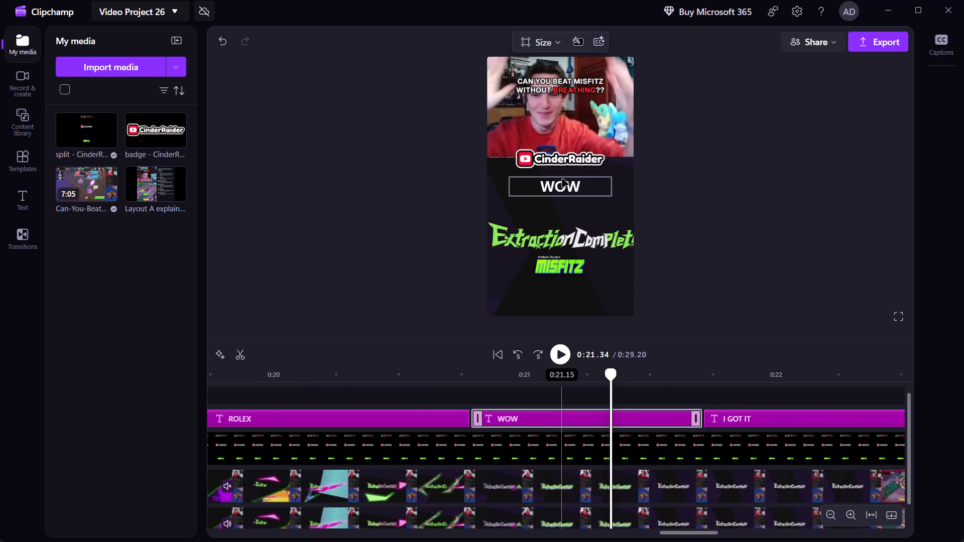
pyautogui.click(562, 179)
pyautogui.click(490, 158)
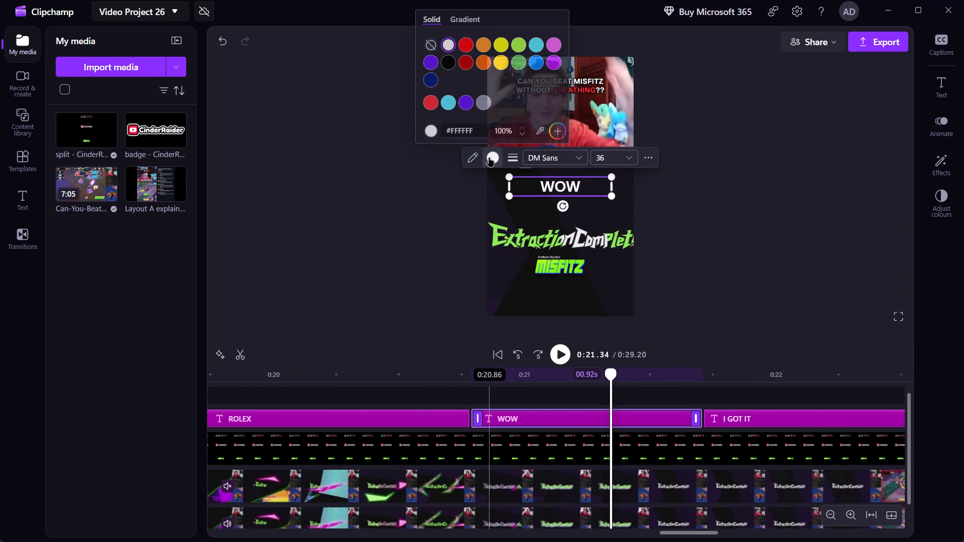
pyautogui.click(485, 129)
pyautogui.hotkey('ctrl', 'BackSpace')
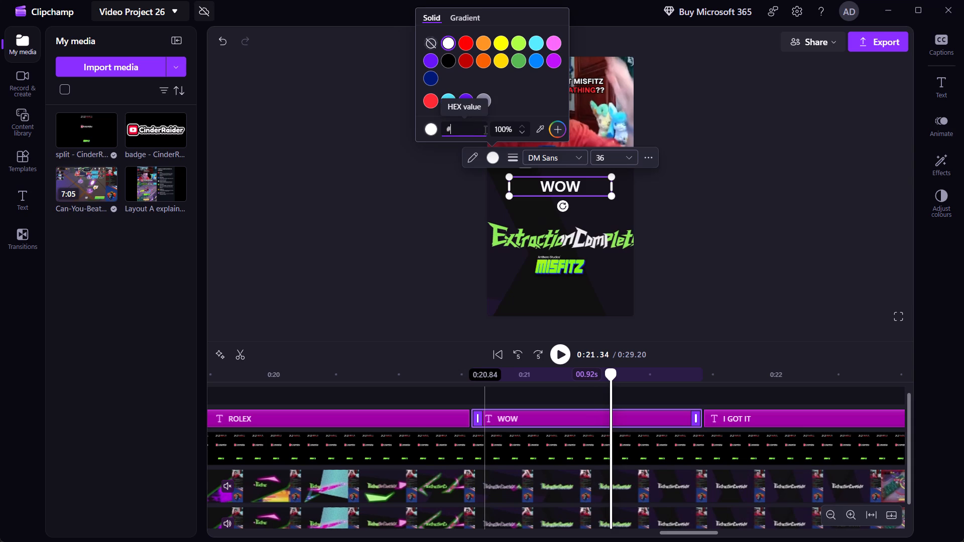
pyautogui.hotkey('ctrl', 'v')
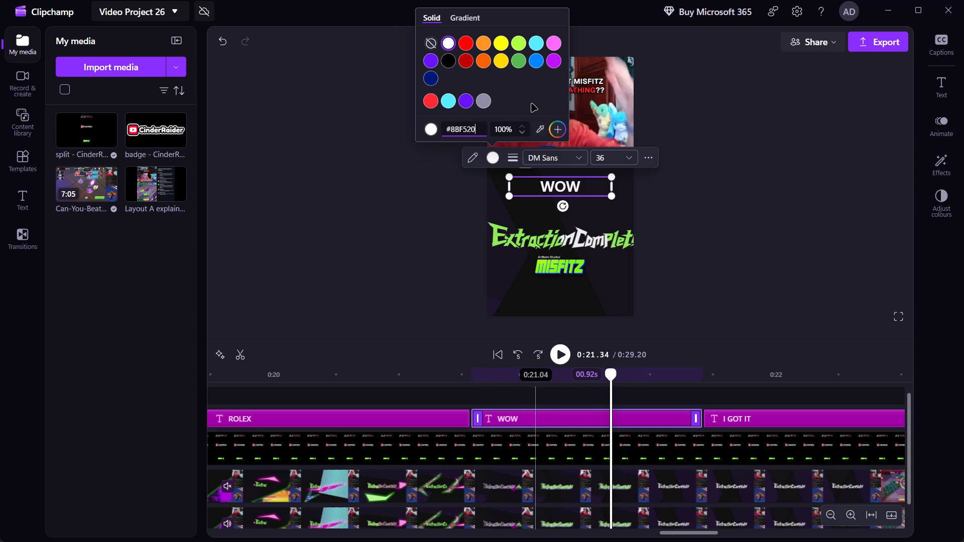
pyautogui.click(529, 99)
pyautogui.click(761, 394)
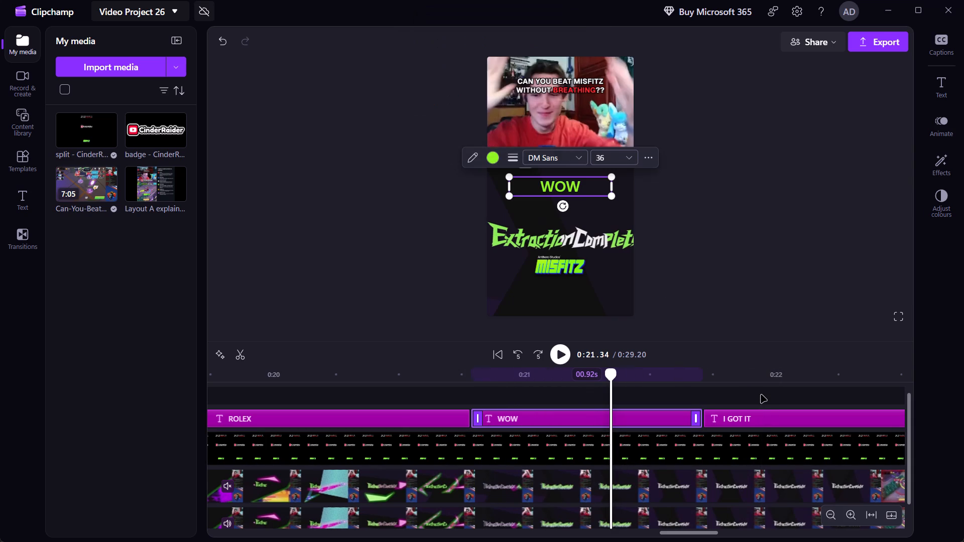
# Split the I GOT IT caption clip into three segments at 0:22.03 and 0:22.33.
pyautogui.hscroll(-2, 761, 394)
pyautogui.hscroll(-1, 719, 402)
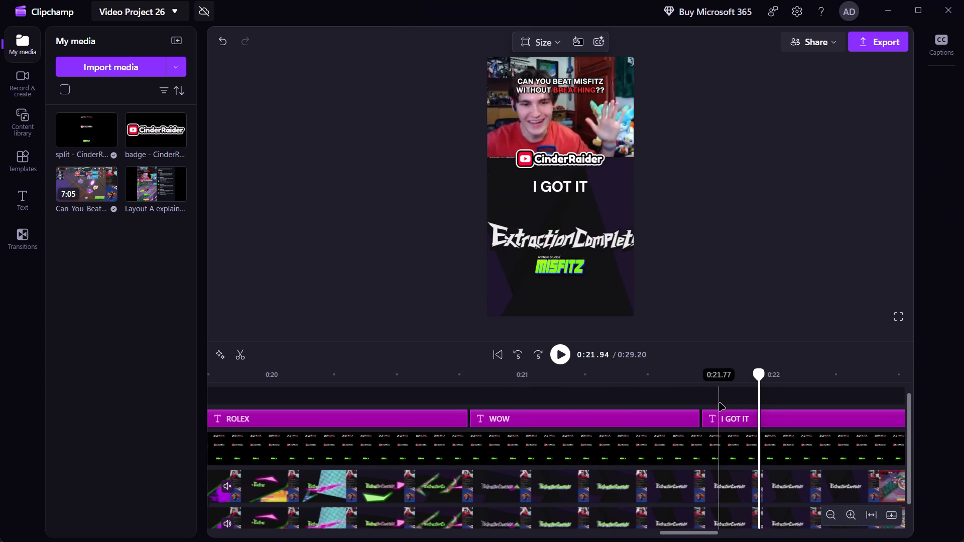
pyautogui.hscroll(-1, 719, 402)
pyautogui.hscroll(1, 719, 402)
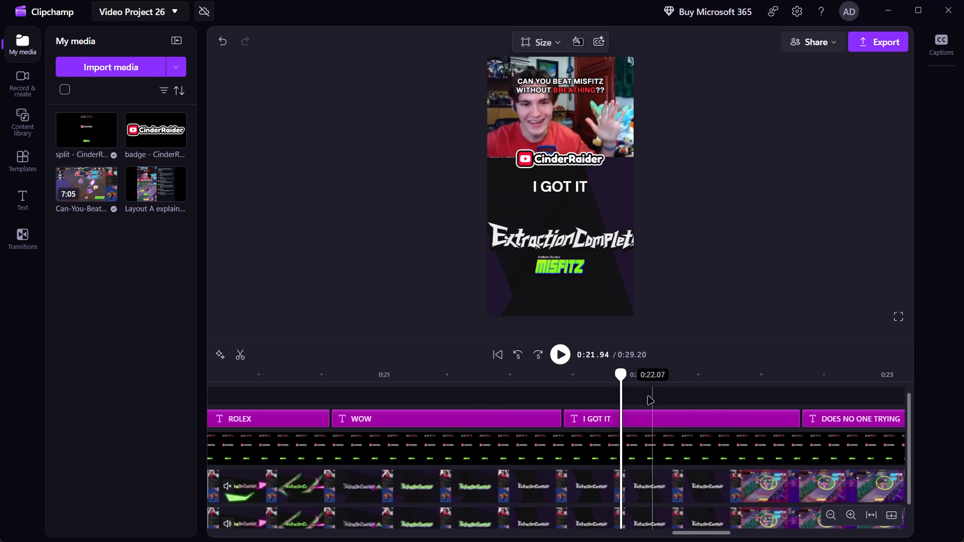
pyautogui.click(642, 385)
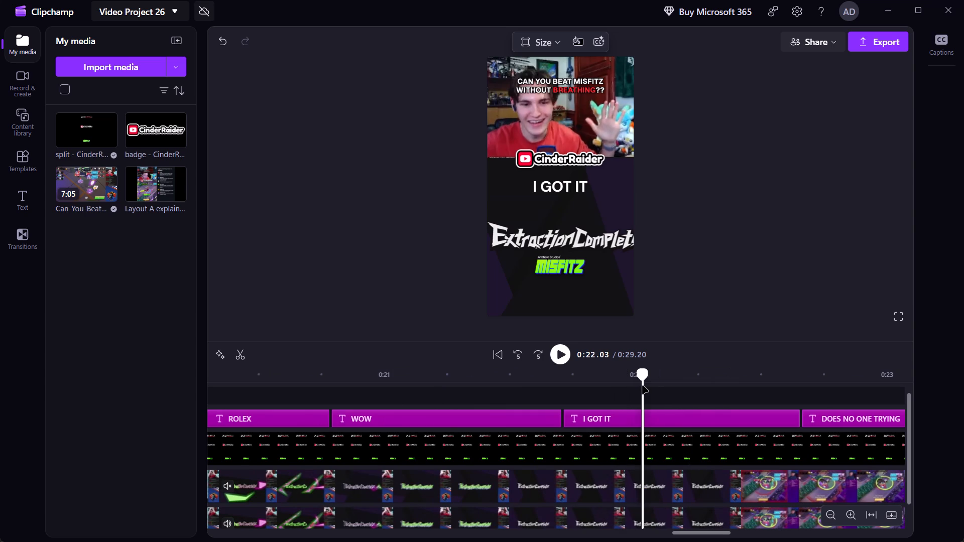
pyautogui.click(652, 415)
pyautogui.press('s')
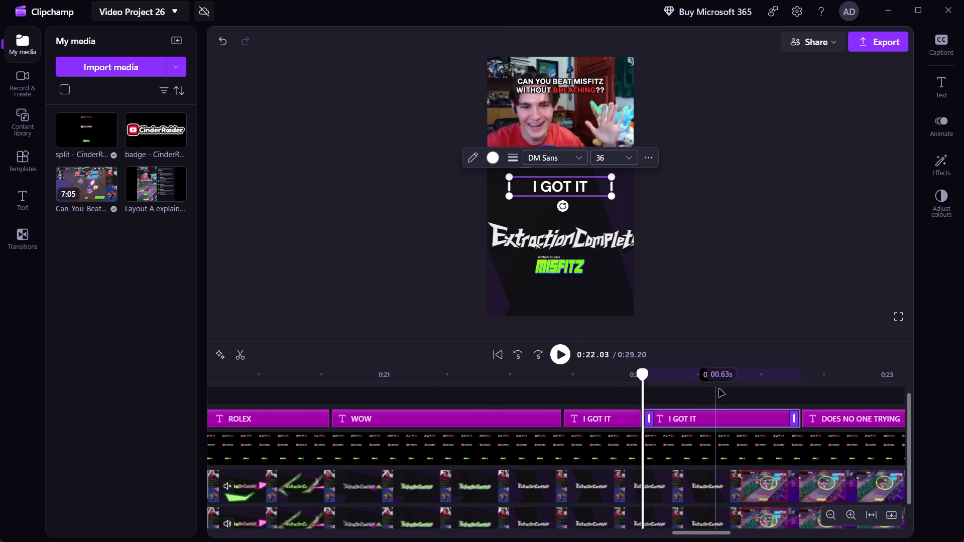
pyautogui.click(710, 388)
pyautogui.click(717, 389)
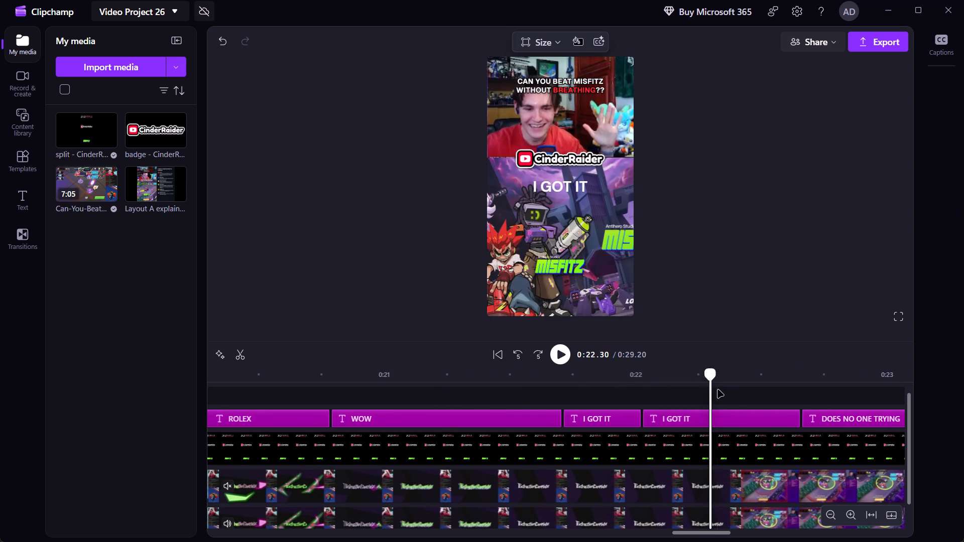
pyautogui.click(730, 419)
pyautogui.press('s')
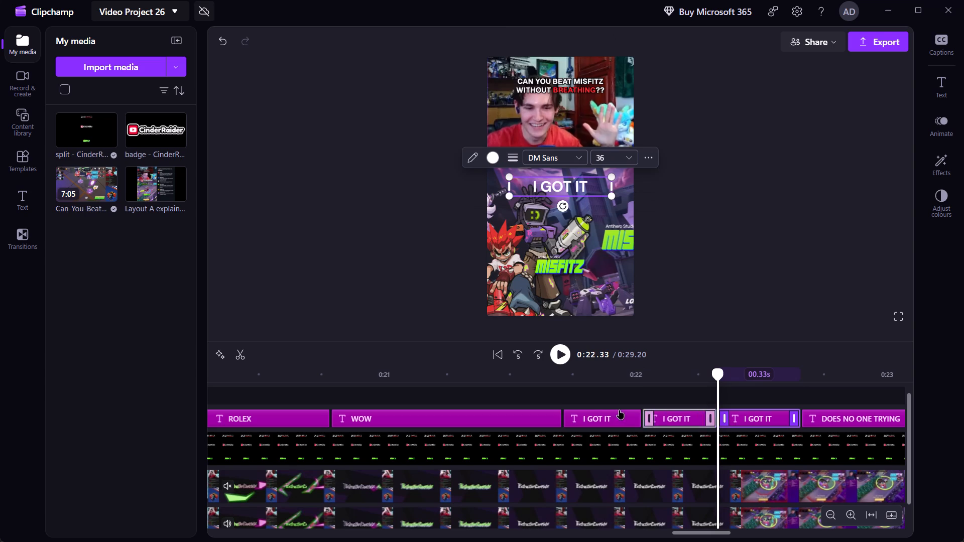
# Colour only the word I green (#8BF520) in the first I GOT IT caption segment.
pyautogui.click(582, 384)
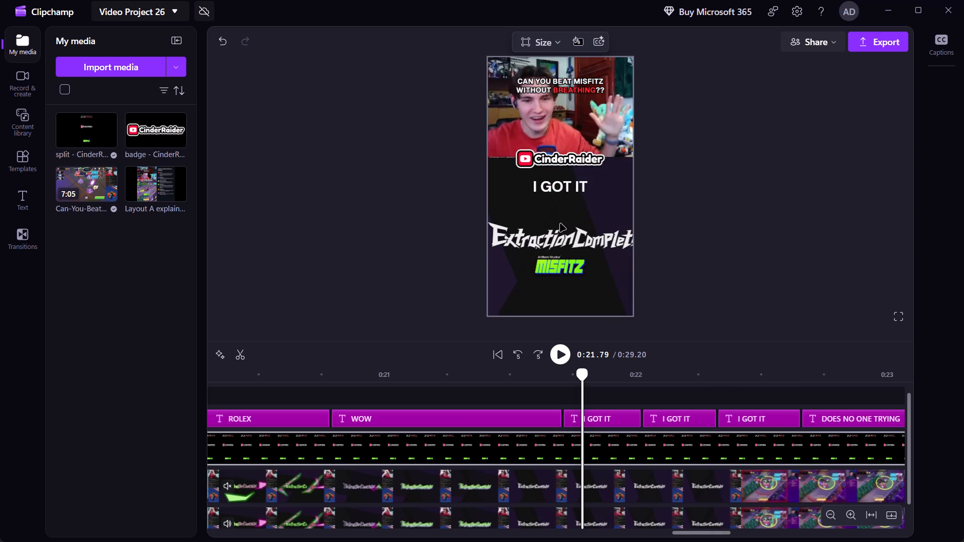
pyautogui.click(545, 185)
pyautogui.doubleClick(535, 185)
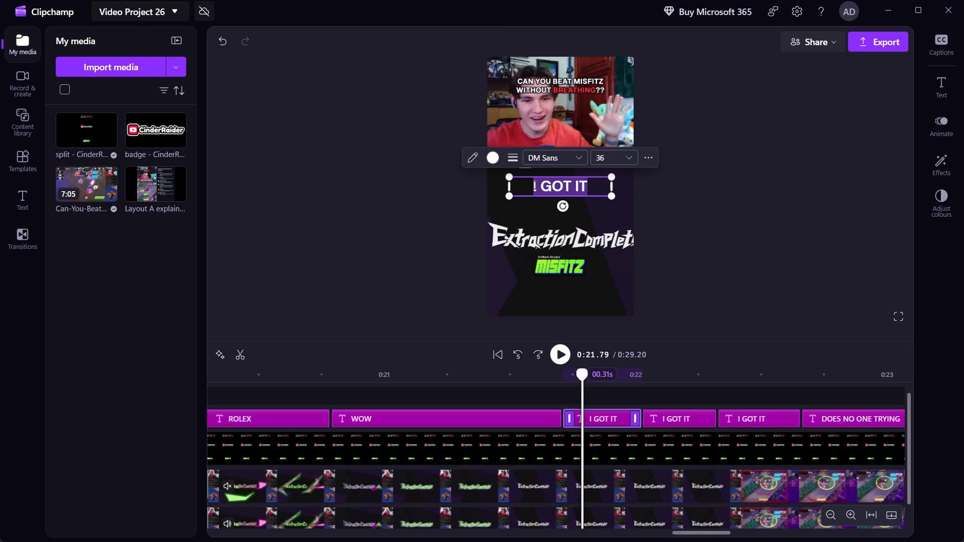
pyautogui.doubleClick(535, 185)
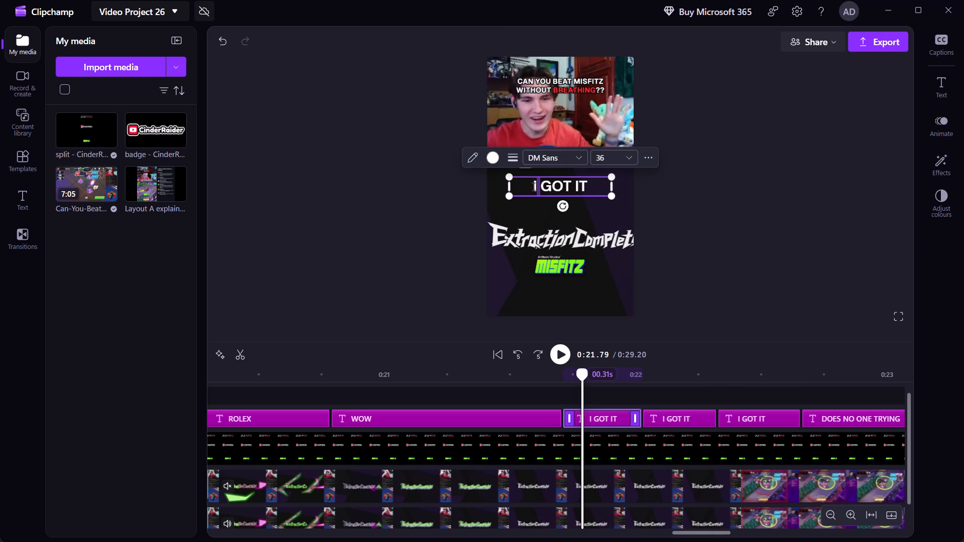
pyautogui.doubleClick(534, 186)
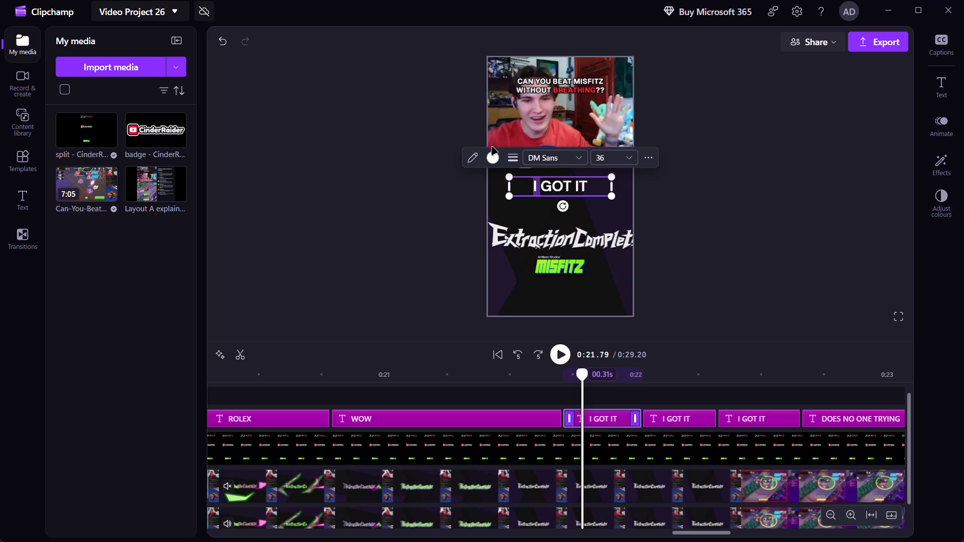
pyautogui.click(492, 154)
pyautogui.click(473, 132)
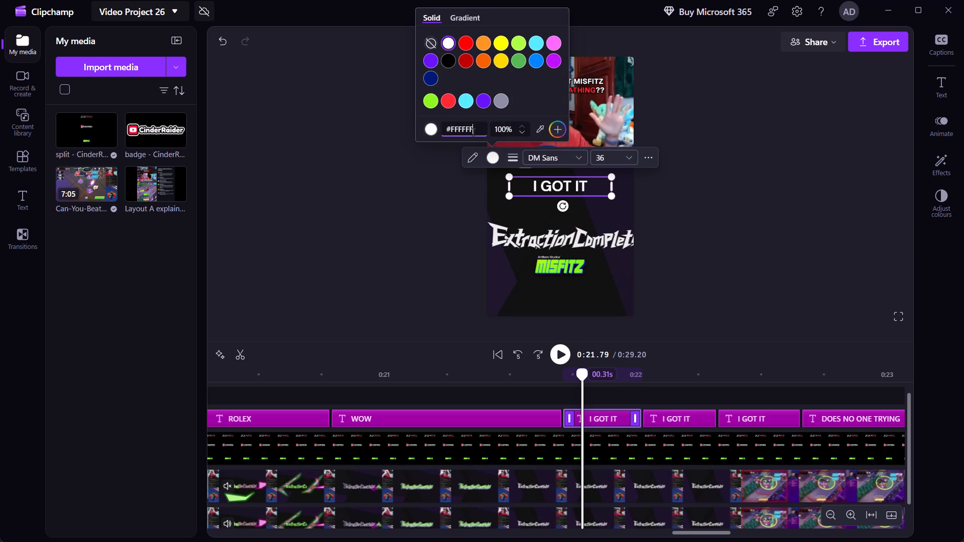
pyautogui.hotkey('ctrl', 'BackSpace')
pyautogui.hotkey('ctrl', 'v')
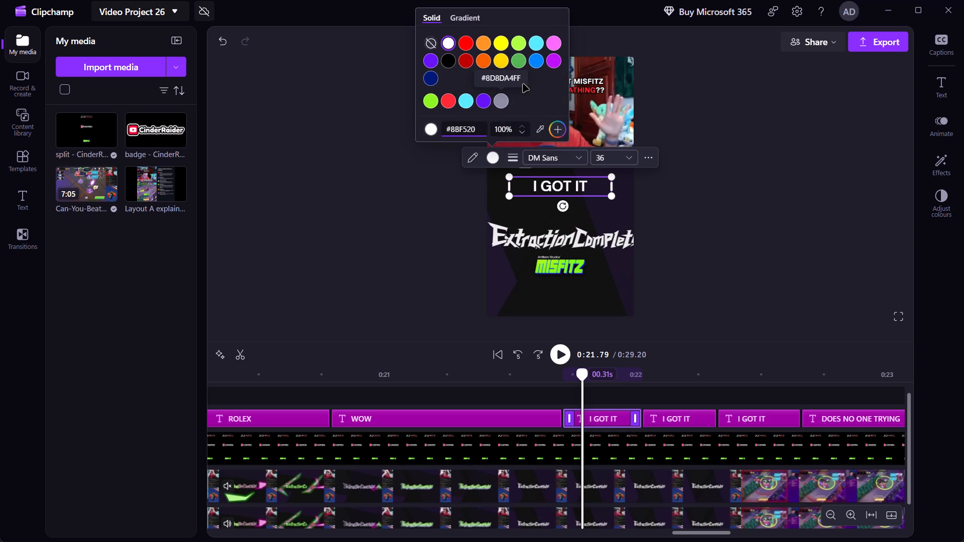
pyautogui.click(528, 82)
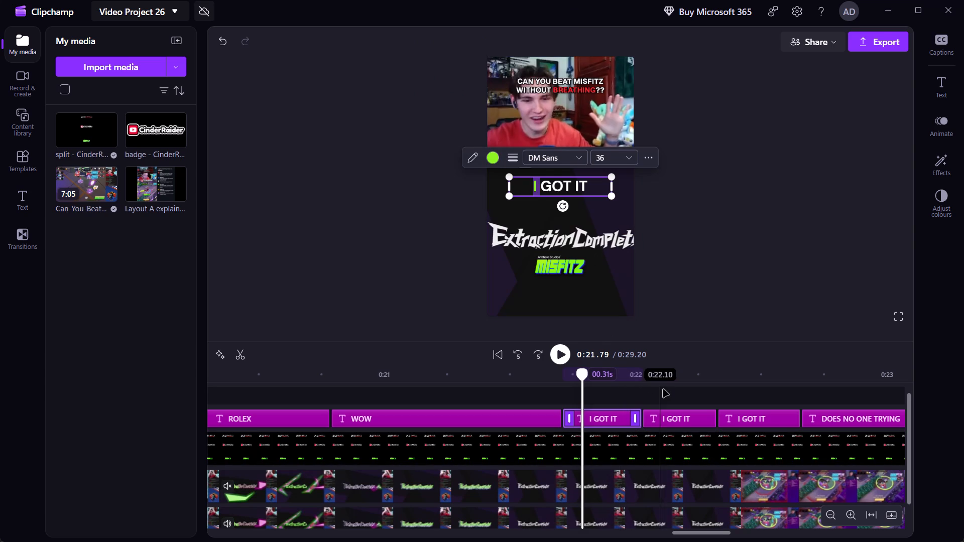
# Colour only the word GOT green (#8BF520) in the second I GOT IT caption segment.
pyautogui.click(663, 389)
pyautogui.doubleClick(558, 188)
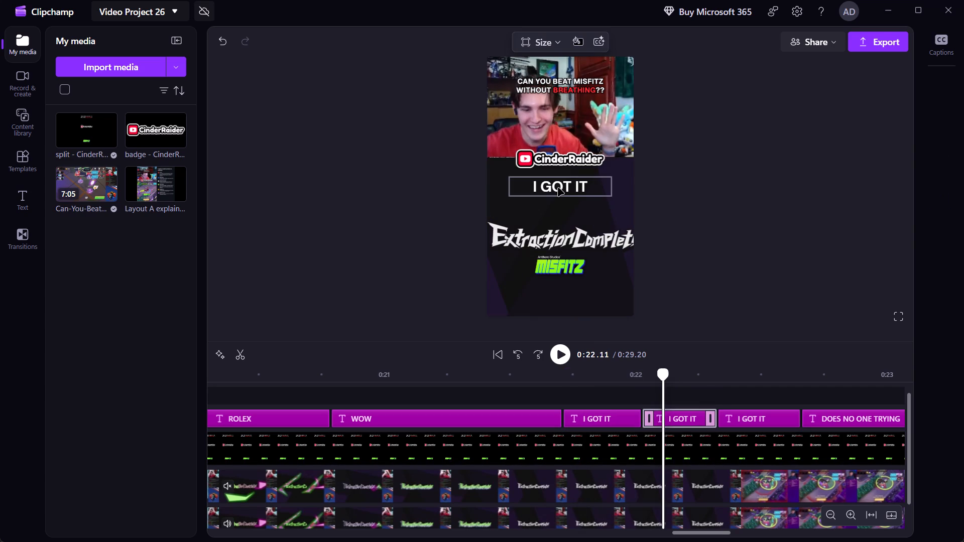
pyautogui.doubleClick(558, 188)
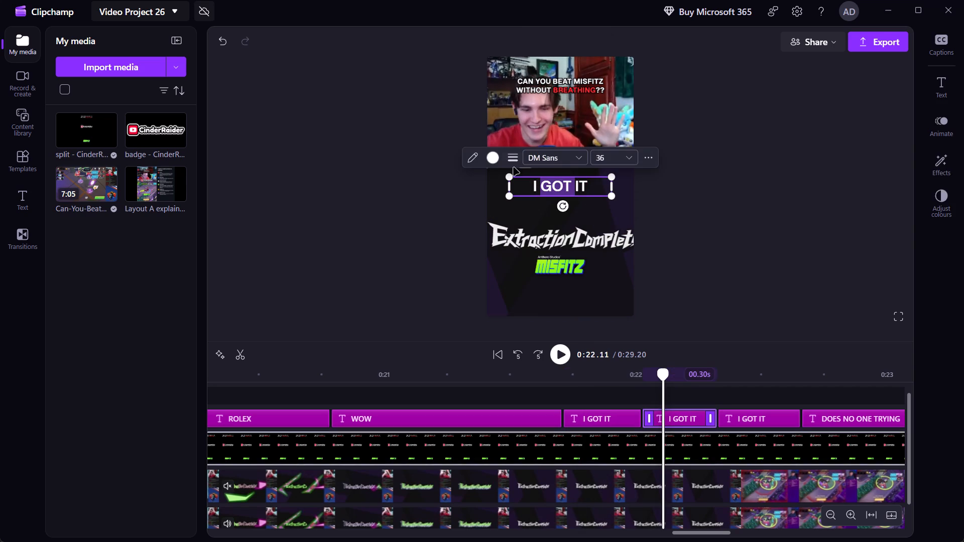
pyautogui.click(495, 159)
pyautogui.click(487, 128)
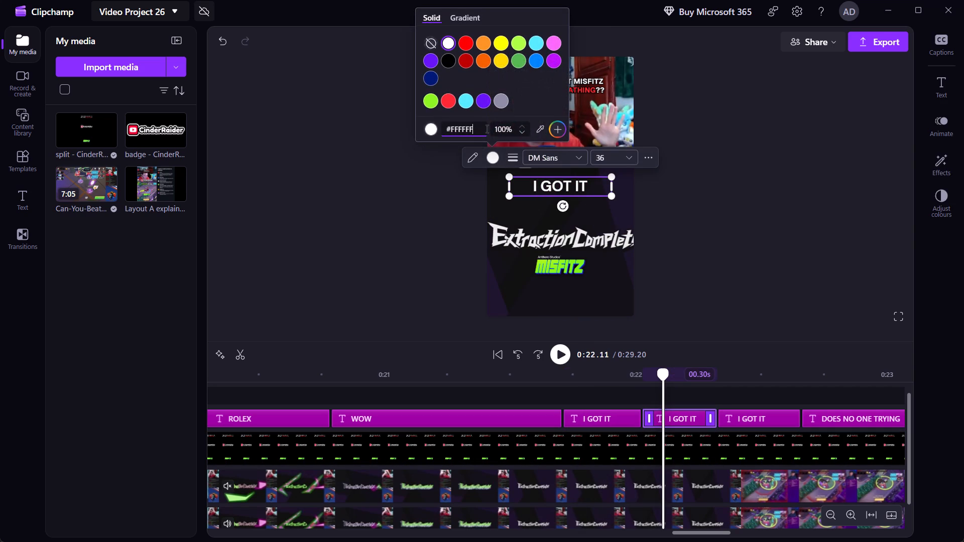
pyautogui.hotkey('ctrl', 'BackSpace')
pyautogui.hotkey('ctrl', 'v')
pyautogui.click(538, 95)
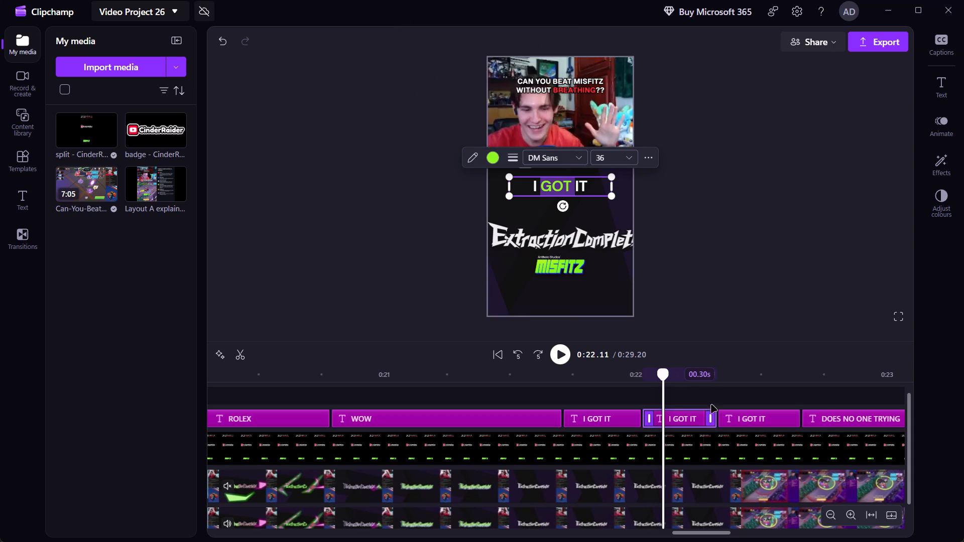
# Colour only the word IT with the bright green preset swatch in the third I GOT IT caption segment.
pyautogui.click(743, 388)
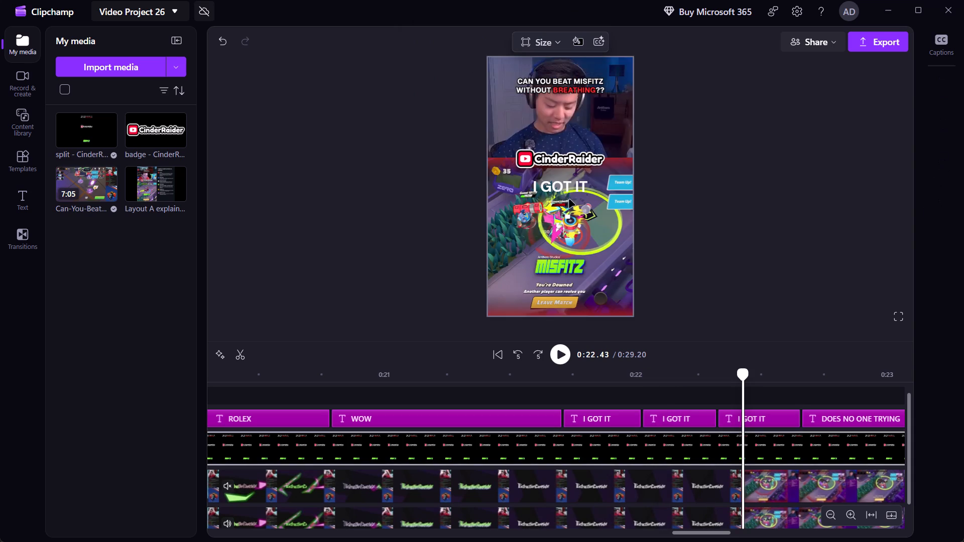
pyautogui.click(571, 186)
pyautogui.doubleClick(574, 186)
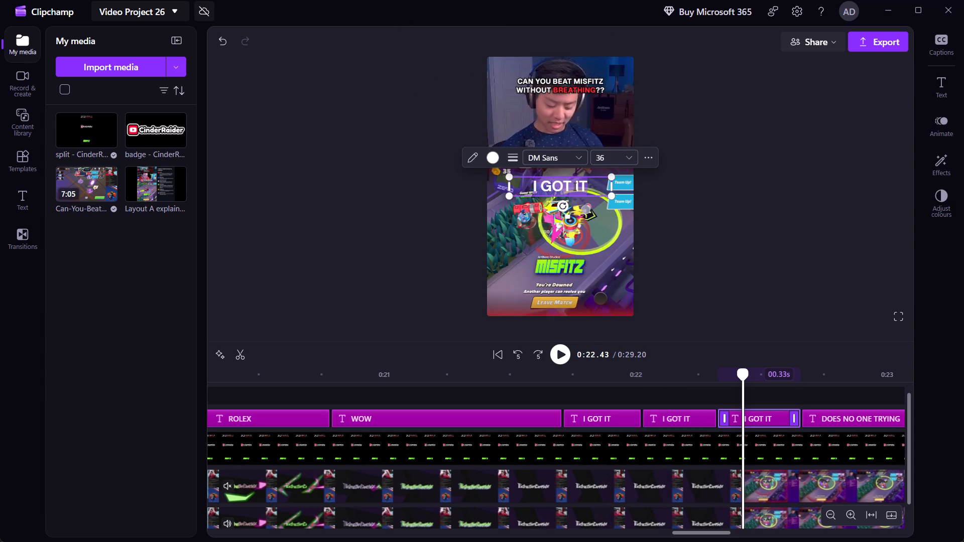
pyautogui.doubleClick(578, 186)
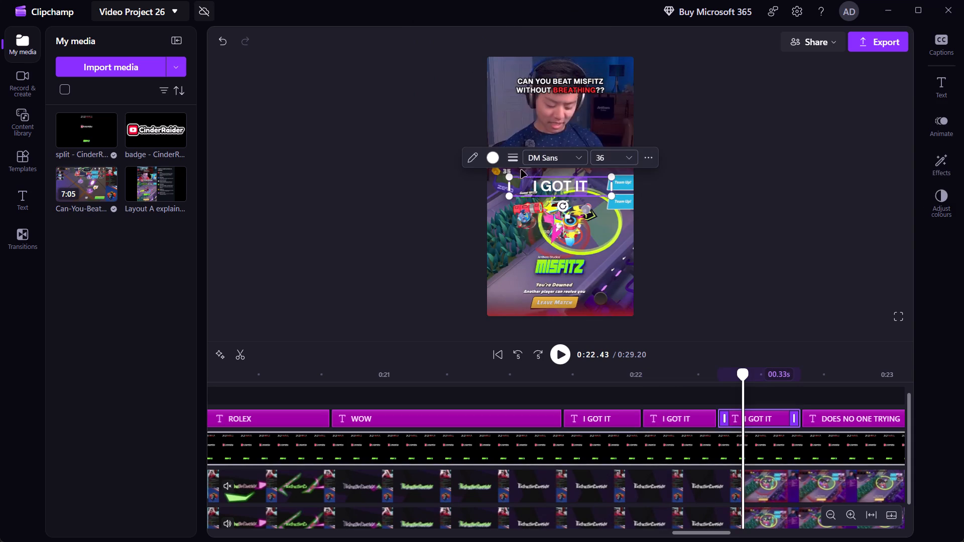
pyautogui.click(499, 158)
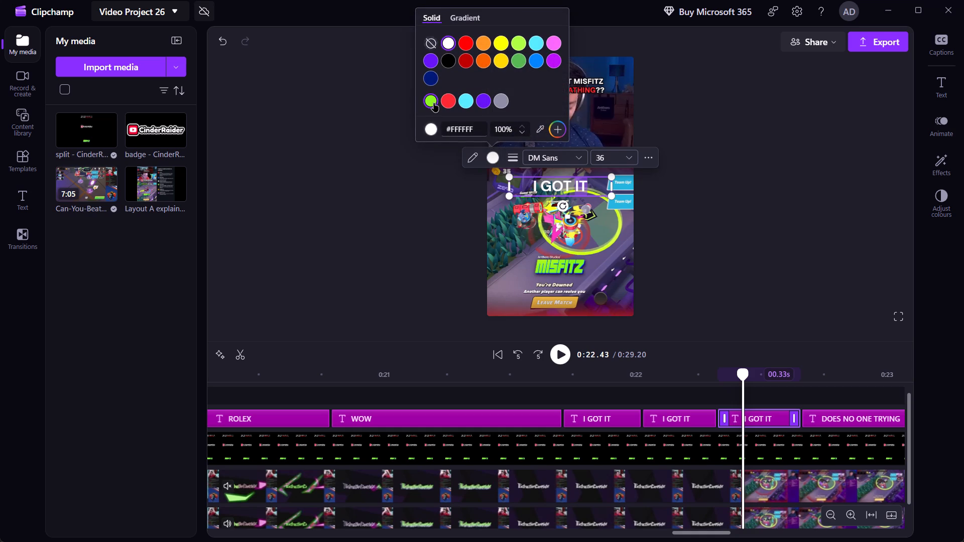
pyautogui.click(434, 103)
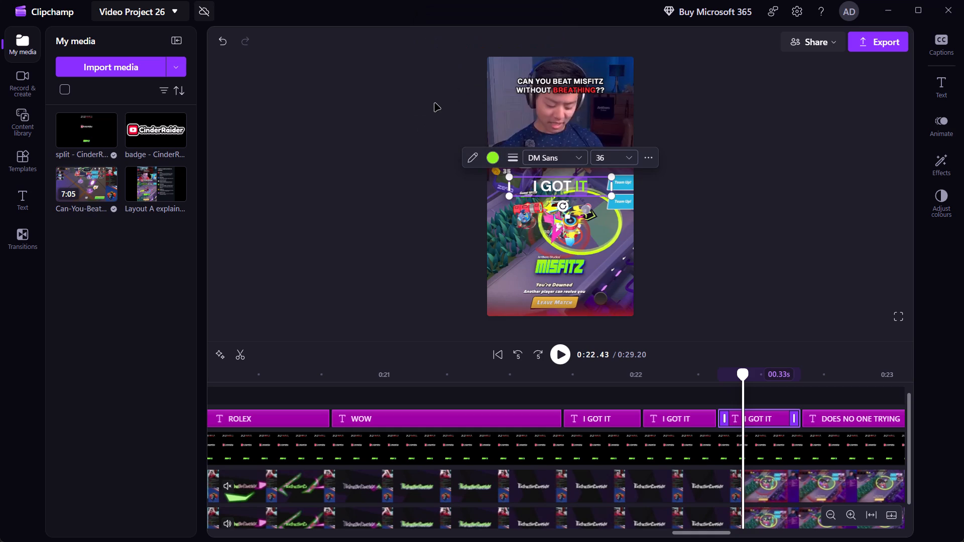
# Split the DOES NO ONE TRYING caption clip into three segments at 0:22.82 and 0:22.98.
pyautogui.hscroll(-2, 682, 367)
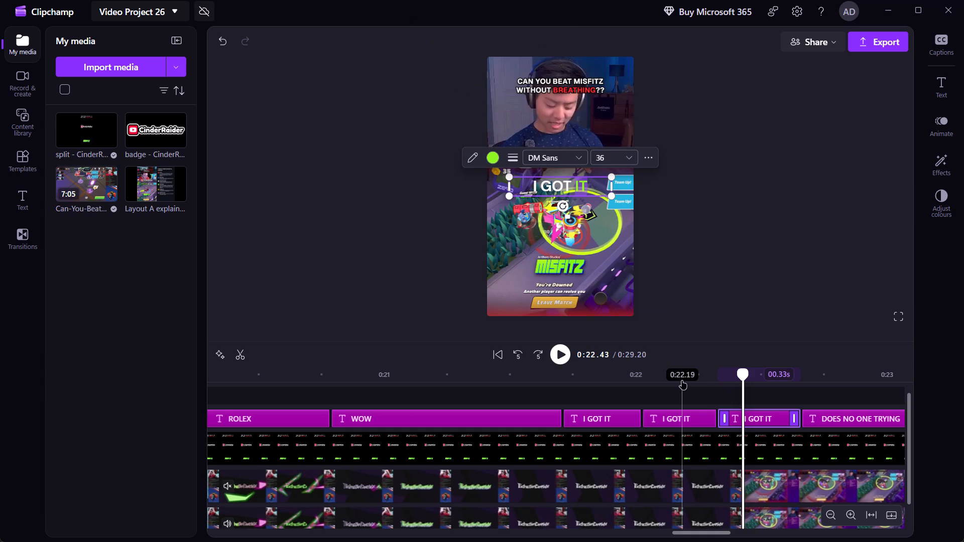
pyautogui.hscroll(-1, 684, 386)
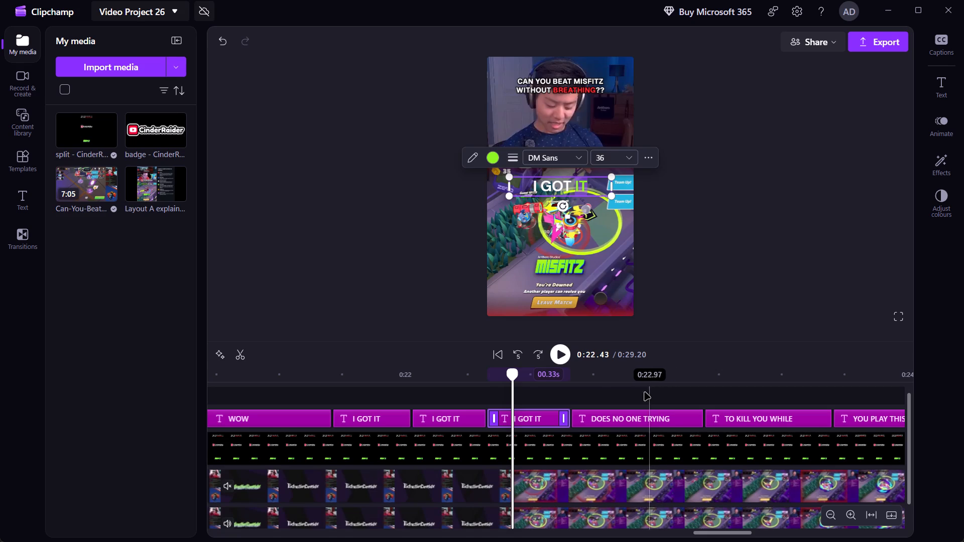
pyautogui.click(607, 388)
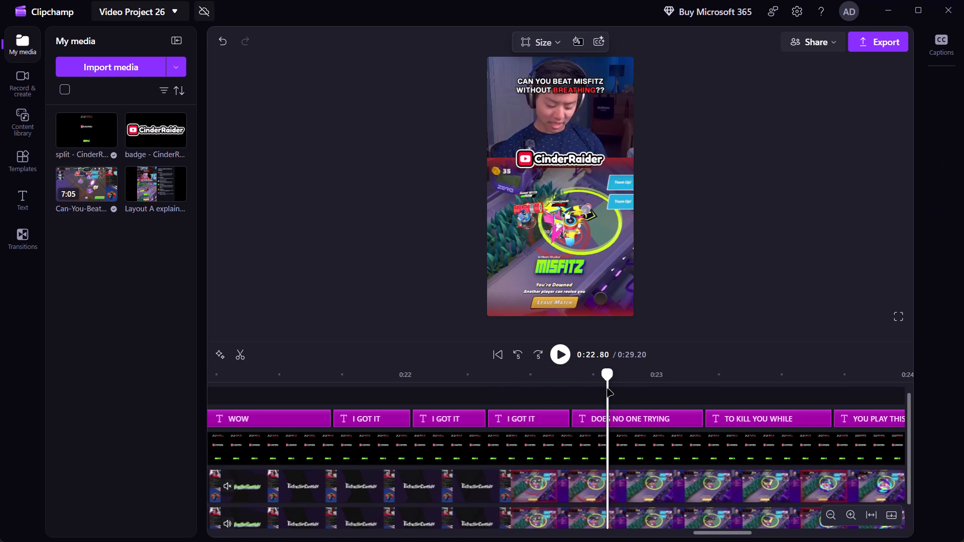
pyautogui.keyDown('ctrl'); pyautogui.scroll(4, 607, 388); pyautogui.keyUp('ctrl')
pyautogui.hscroll(-2, 607, 388)
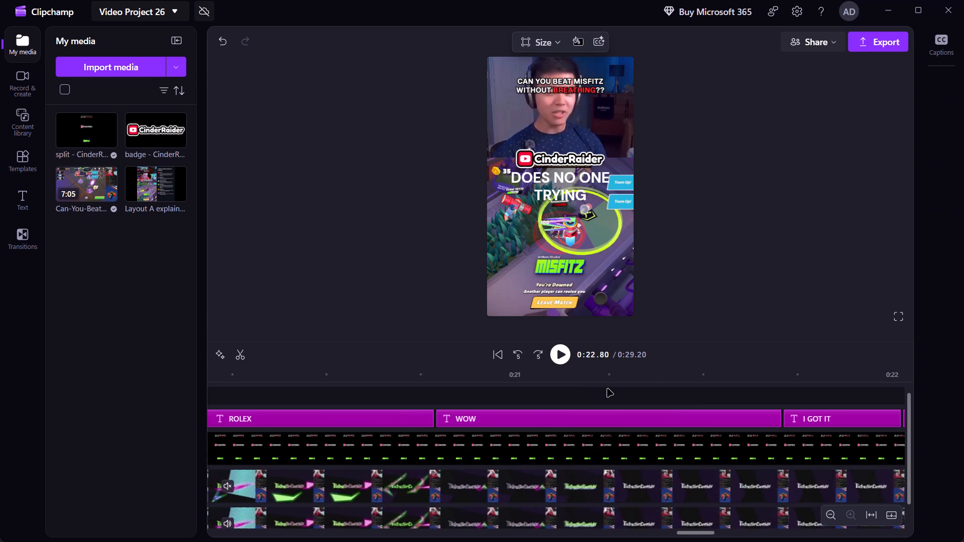
pyautogui.hscroll(-2, 607, 388)
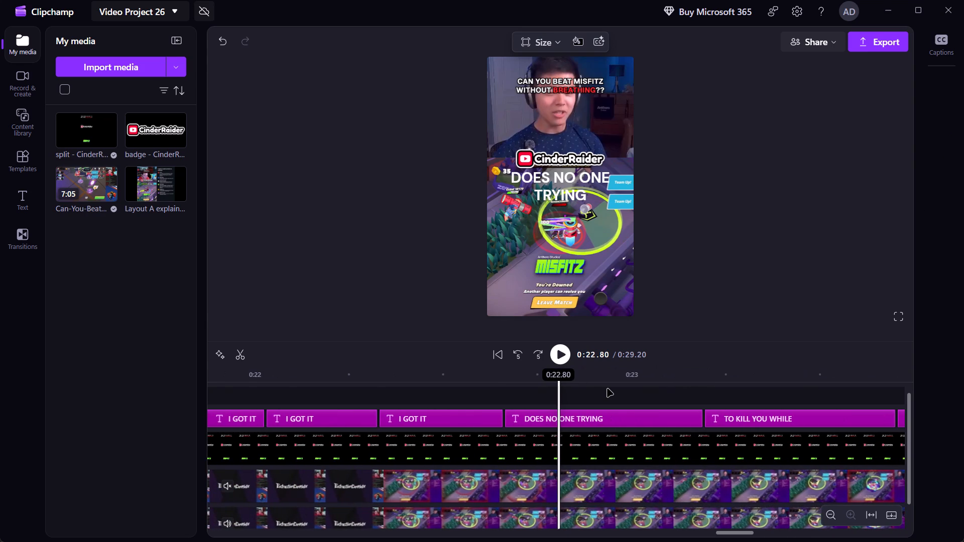
pyautogui.click(575, 416)
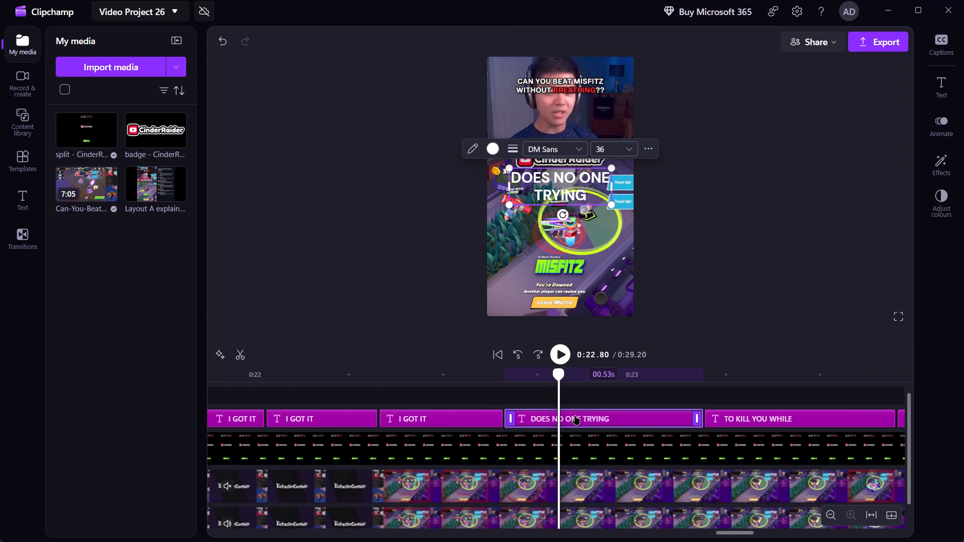
pyautogui.click(563, 385)
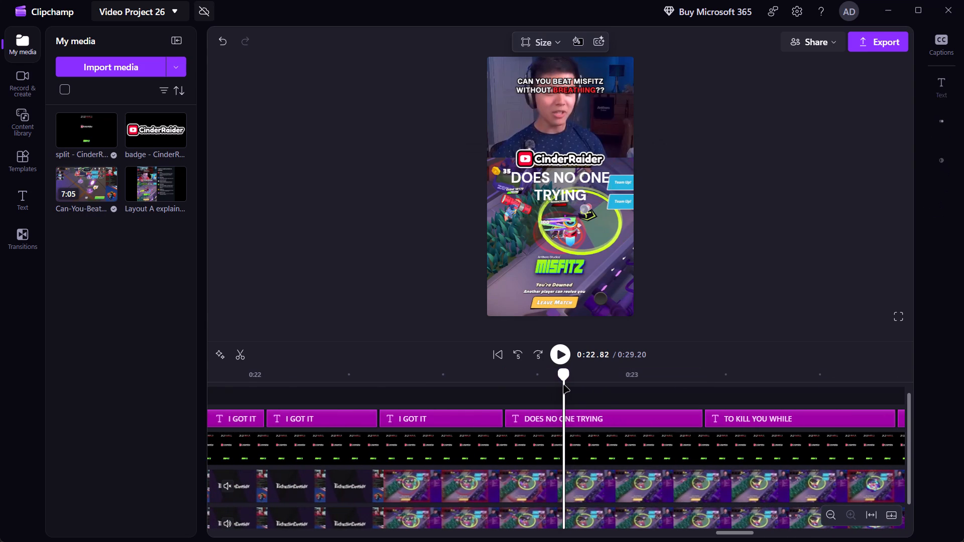
pyautogui.click(584, 414)
pyautogui.press('s')
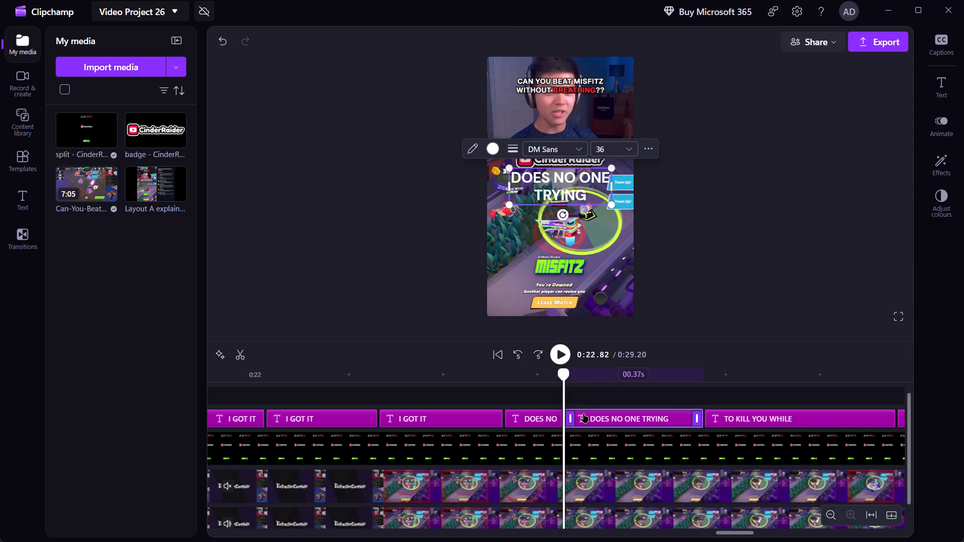
pyautogui.click(625, 381)
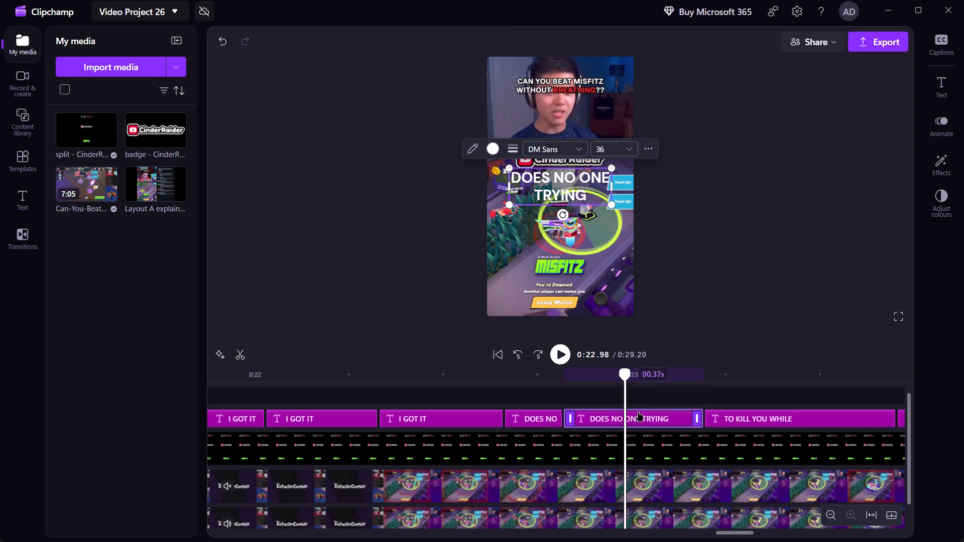
pyautogui.press('s')
# Colour only the word DOES green (#8BF520) in the first DOES NO ONE TRYING caption segment.
pyautogui.click(531, 379)
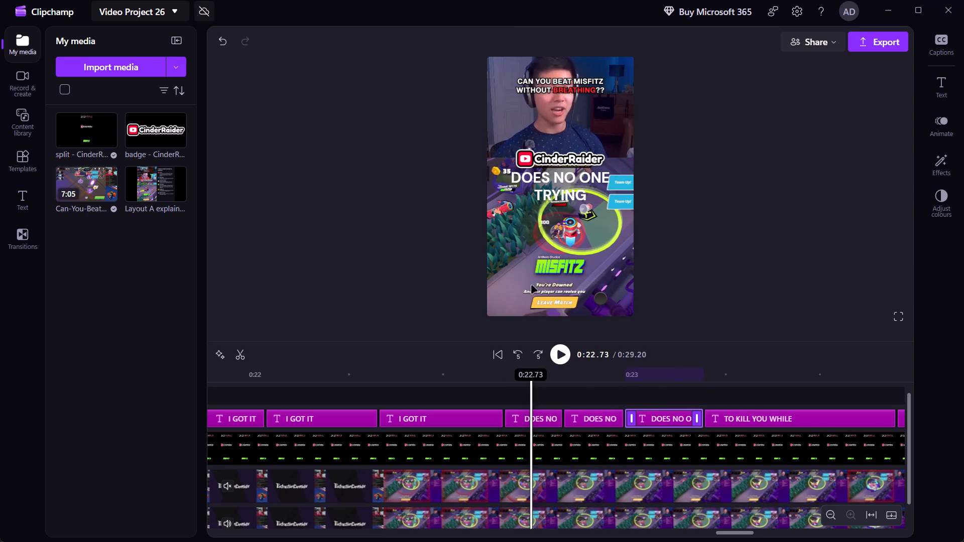
pyautogui.click(529, 176)
pyautogui.doubleClick(529, 176)
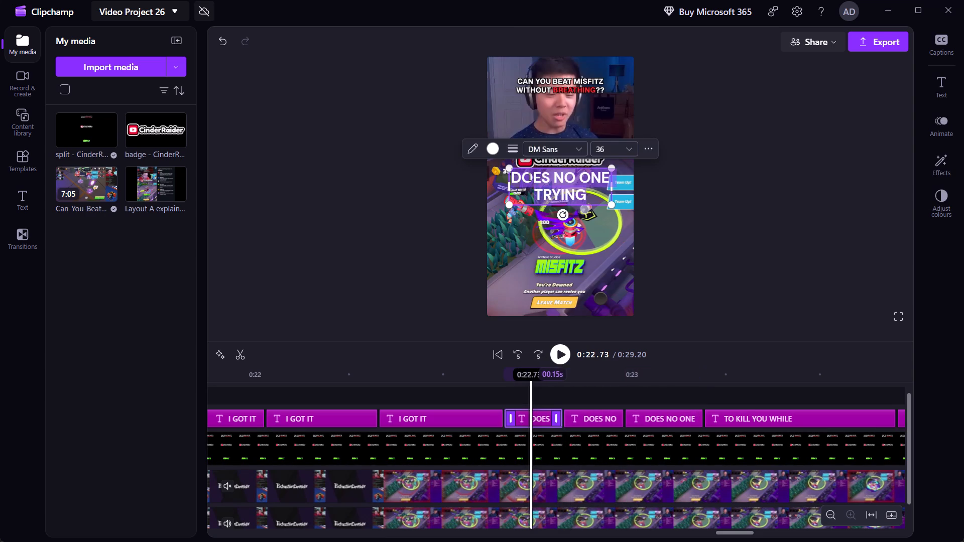
pyautogui.doubleClick(529, 176)
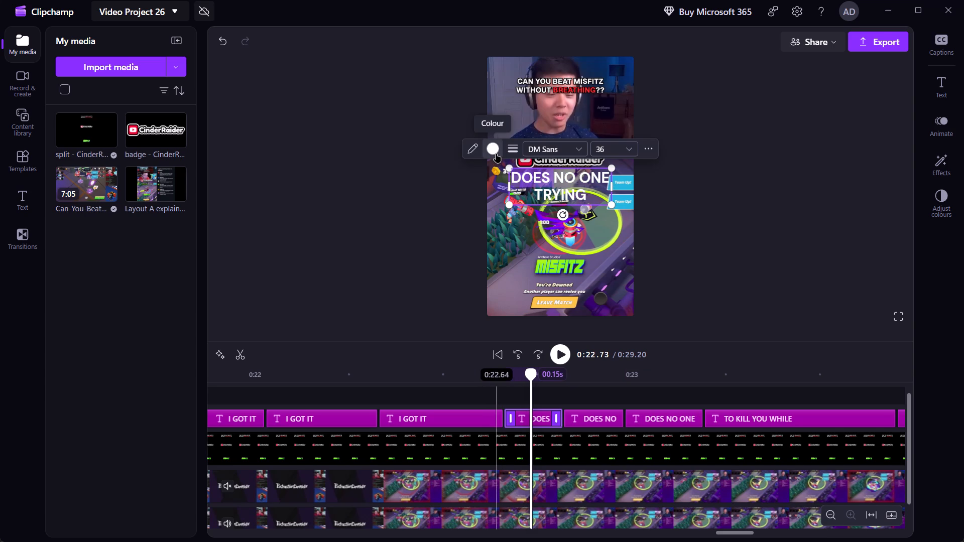
pyautogui.click(497, 154)
pyautogui.click(432, 95)
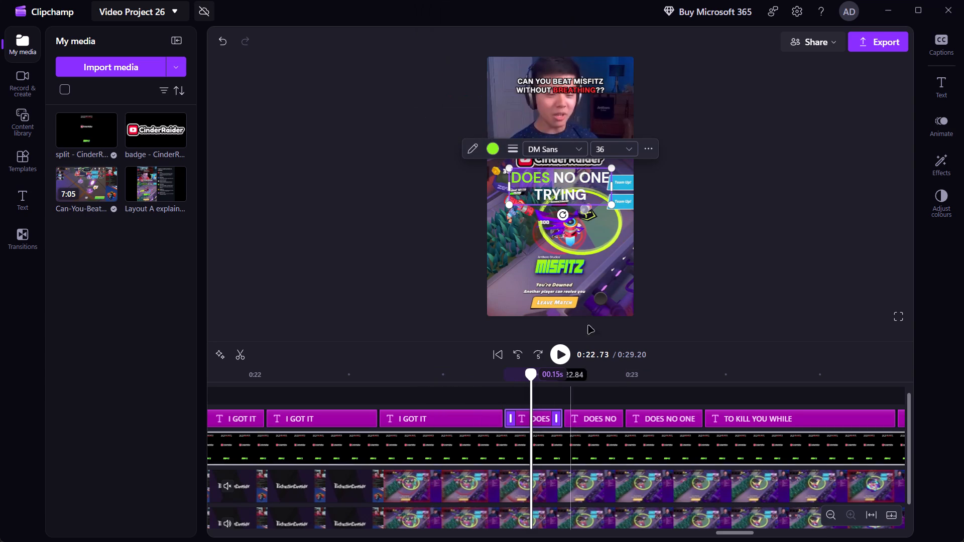
# Colour only the words NO ONE green (#8BF520) in the second DOES NO ONE TRYING caption segment.
pyautogui.click(581, 377)
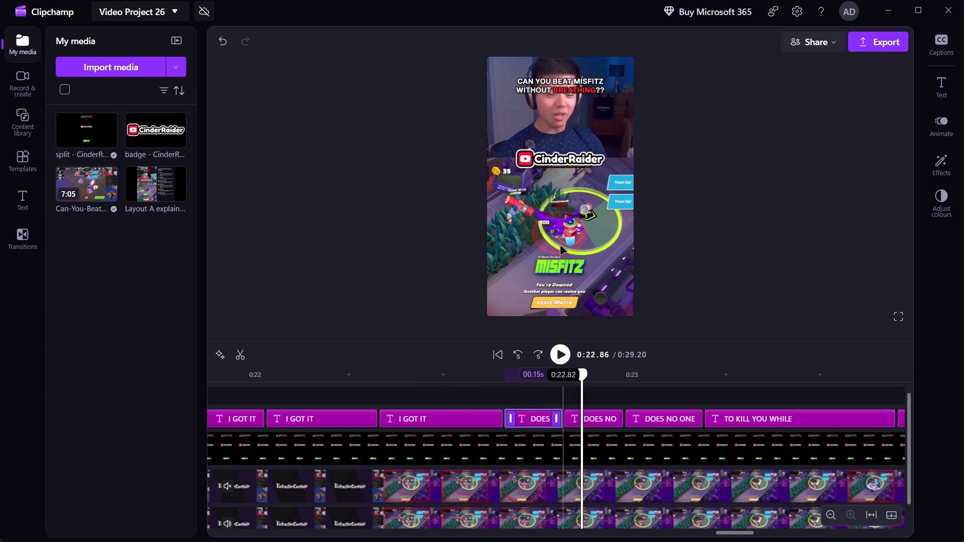
pyautogui.click(546, 178)
pyautogui.doubleClick(555, 178)
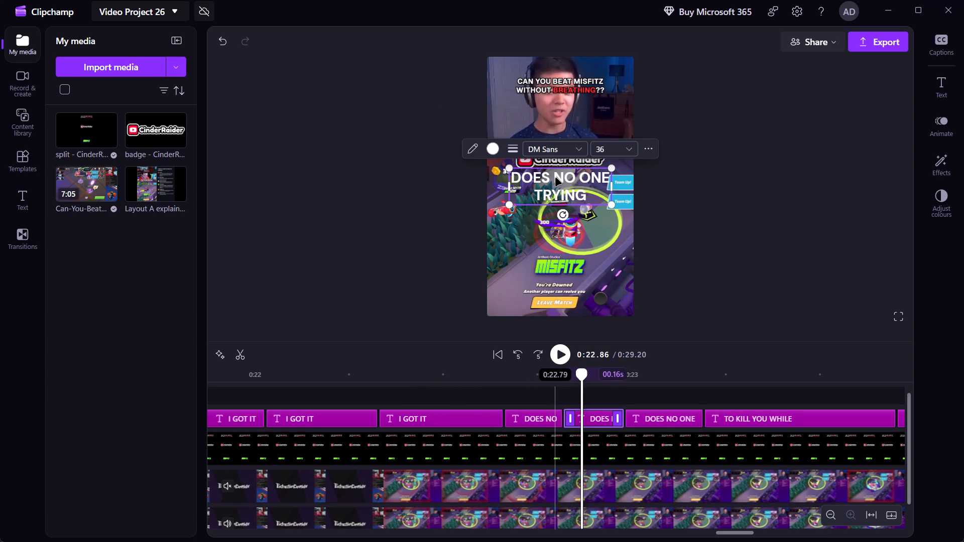
pyautogui.click(555, 178)
pyautogui.moveTo(555, 178); pyautogui.dragTo(600, 177)
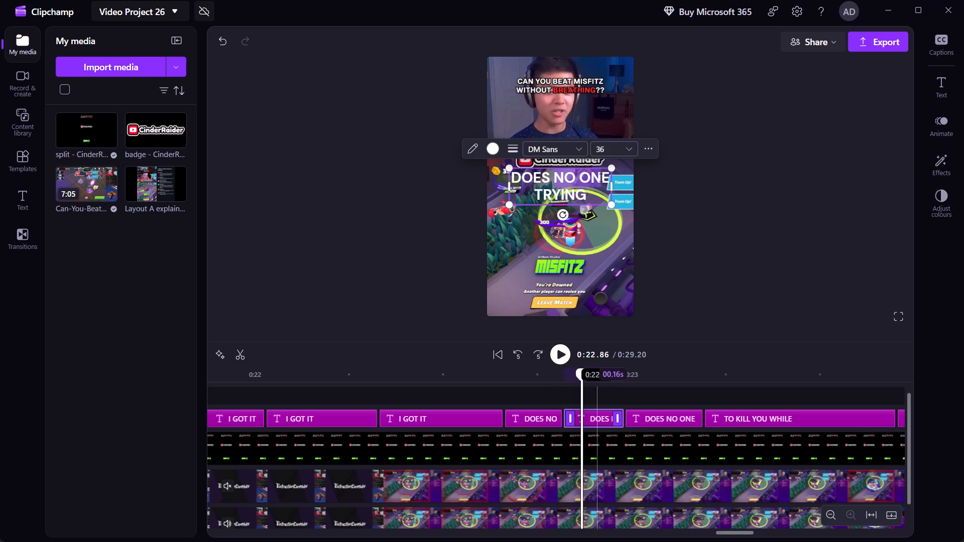
pyautogui.moveTo(600, 177); pyautogui.dragTo(609, 177)
pyautogui.click(494, 143)
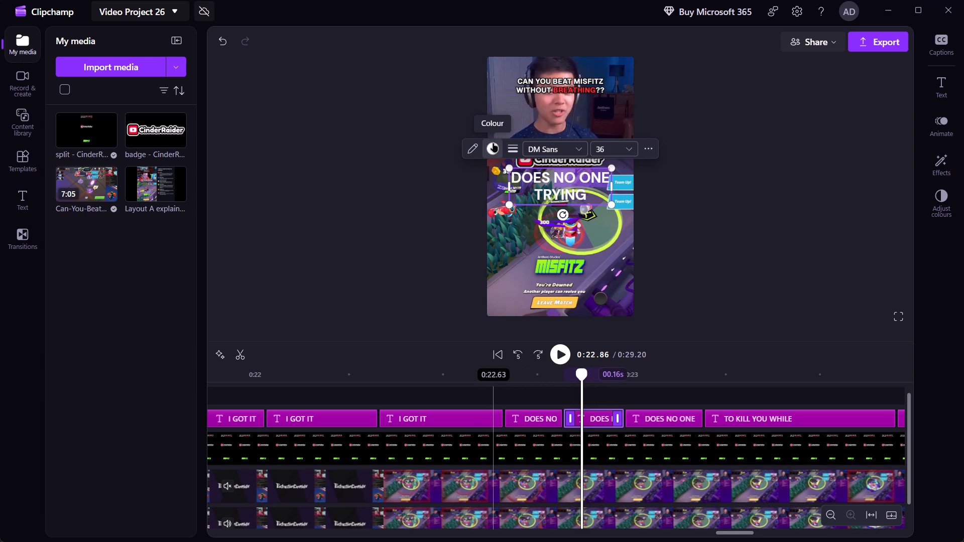
pyautogui.click(428, 91)
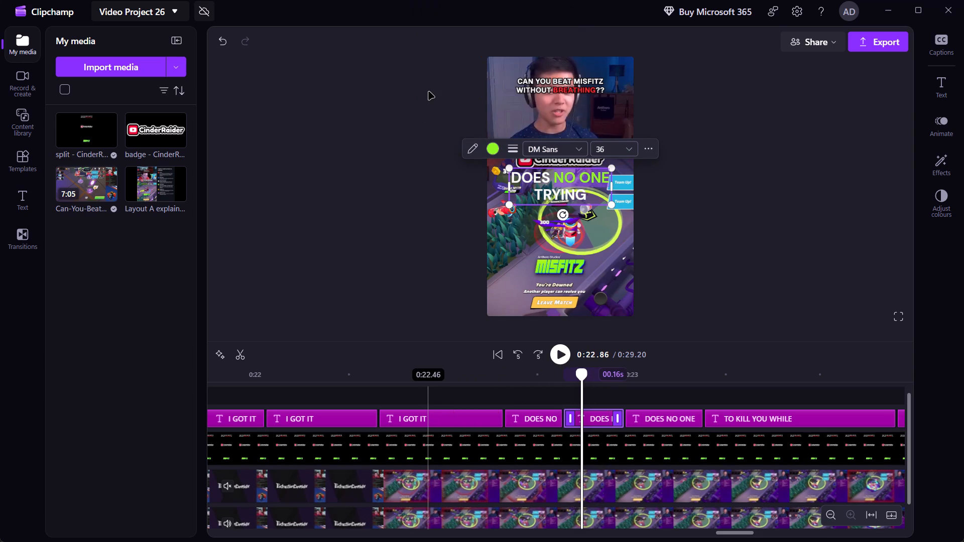
# Colour only the word TRYING green (#8BF520) in the third DOES NO ONE TRYING caption segment.
pyautogui.click(655, 393)
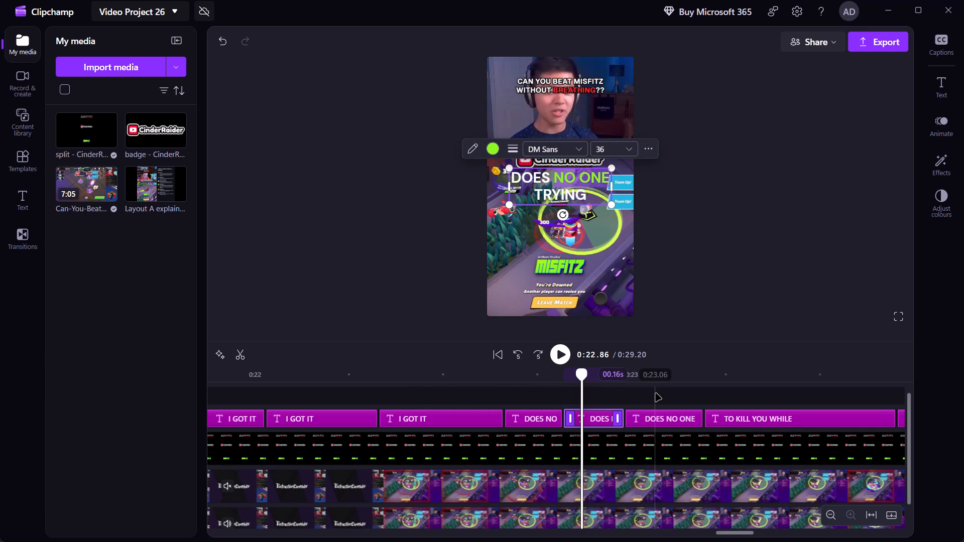
pyautogui.doubleClick(569, 194)
pyautogui.doubleClick(569, 194)
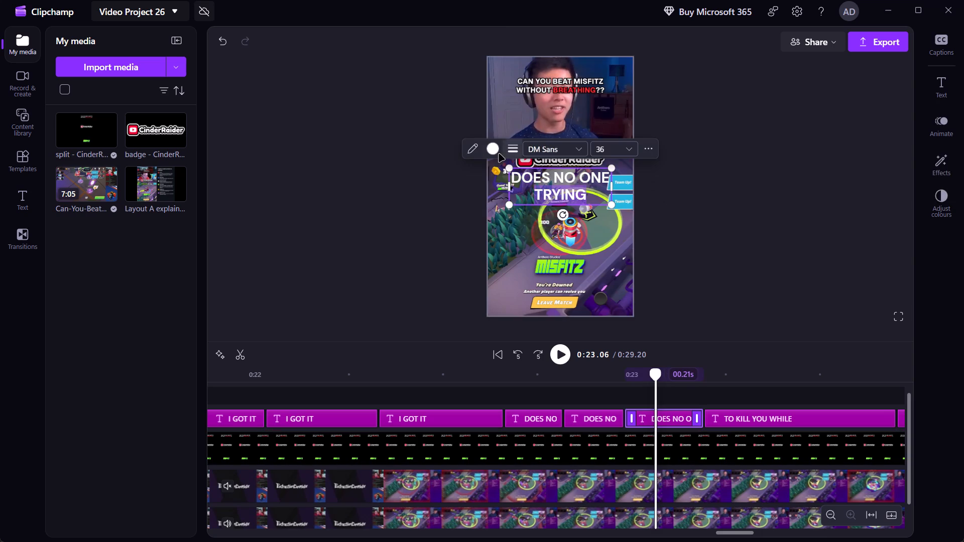
pyautogui.click(494, 150)
pyautogui.click(428, 93)
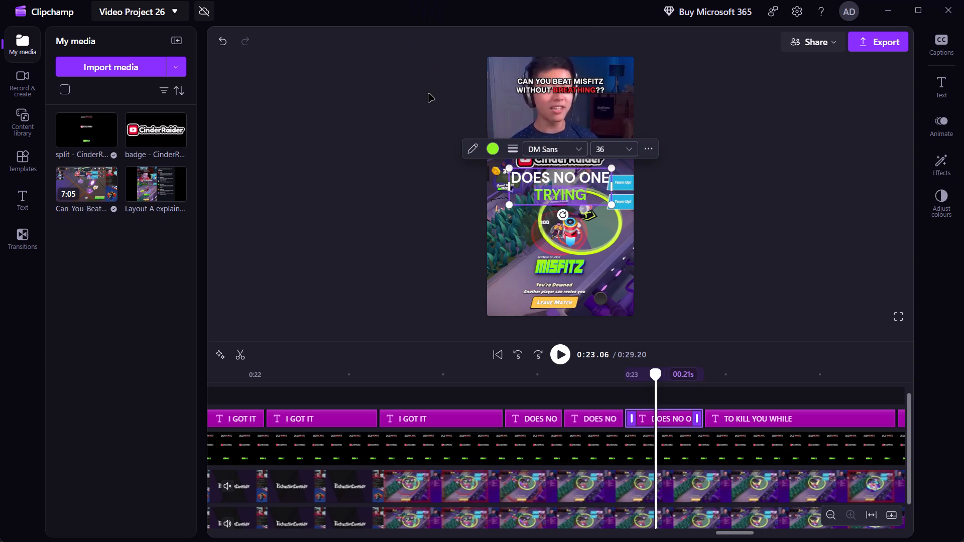
# Split the TO KILL YOU WHILE caption clip into three segments at 0:23.35 and 0:23.51.
pyautogui.hscroll(-1, 730, 392)
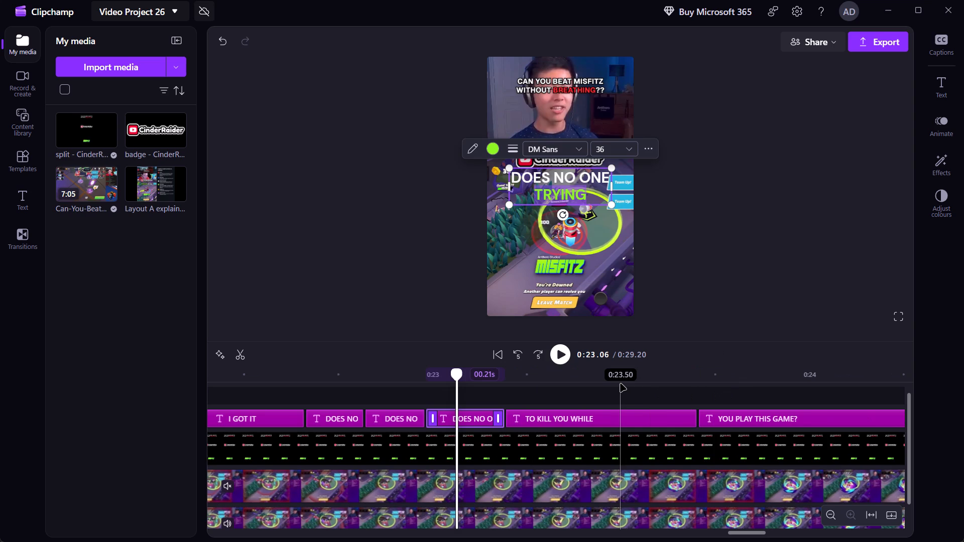
pyautogui.click(564, 375)
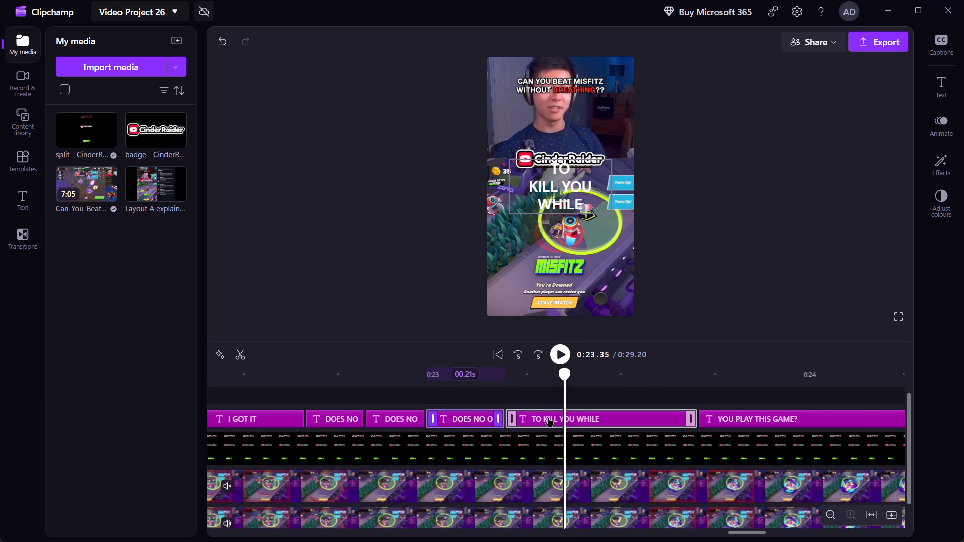
pyautogui.click(549, 418)
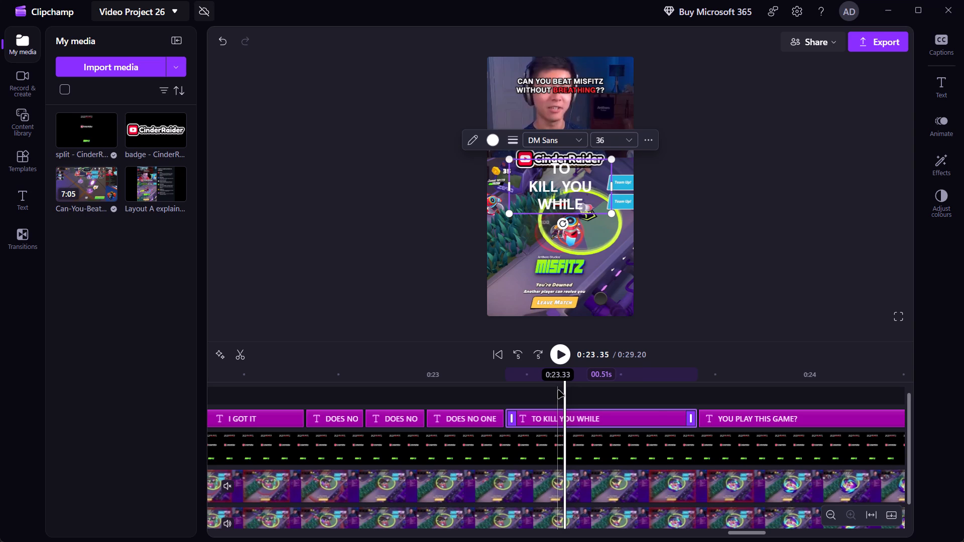
pyautogui.press('s')
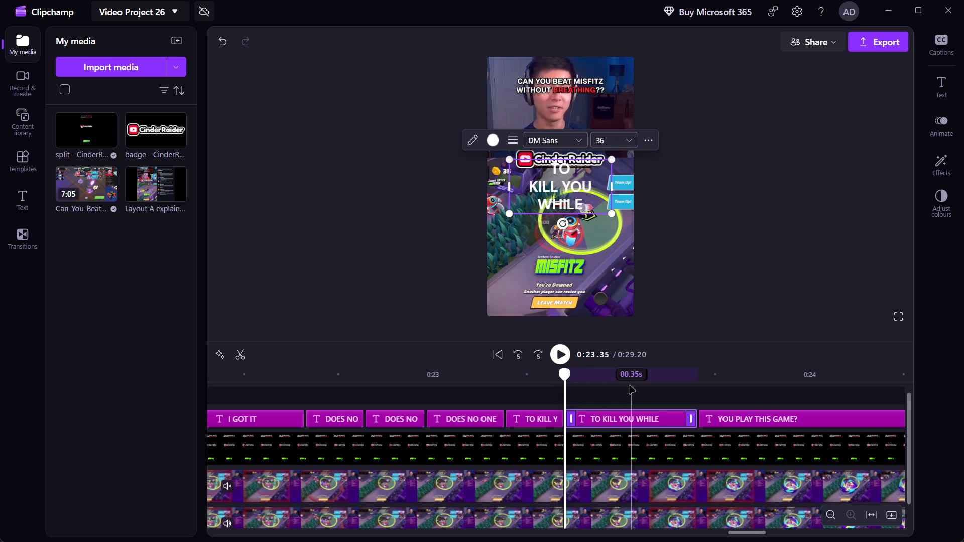
pyautogui.click(627, 384)
pyautogui.click(633, 413)
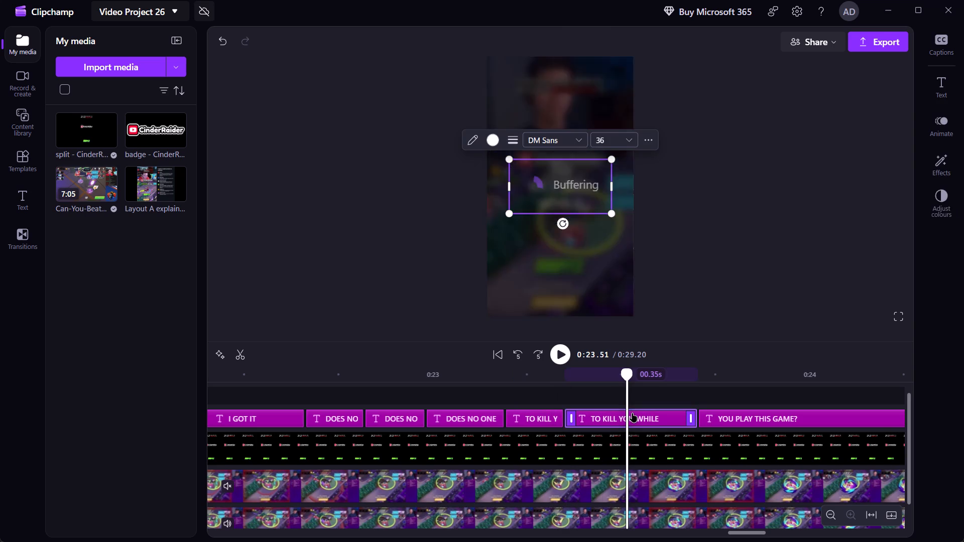
pyautogui.press('s')
# Colour only the word TO green (#8BF520) in the first TO KILL YOU WHILE caption segment.
pyautogui.click(541, 378)
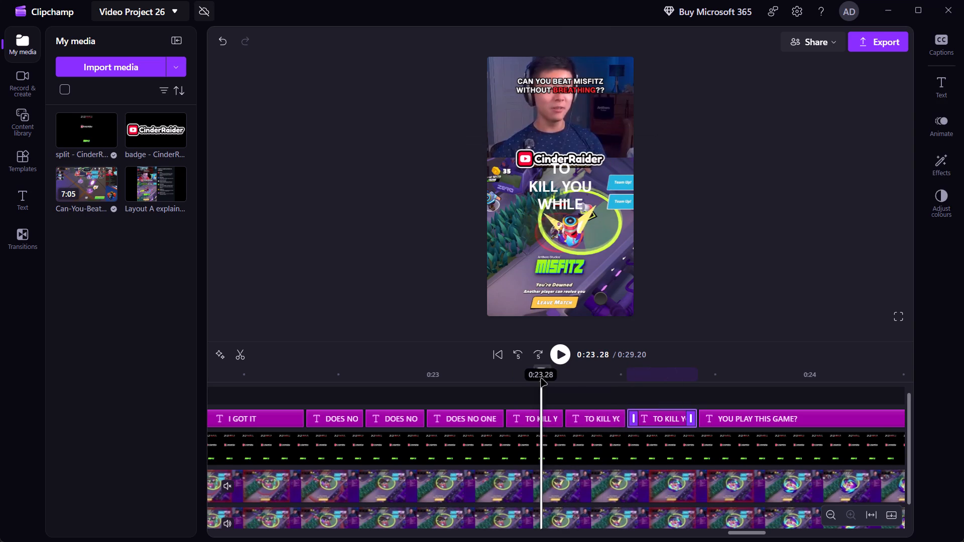
pyautogui.doubleClick(558, 171)
pyautogui.doubleClick(558, 171)
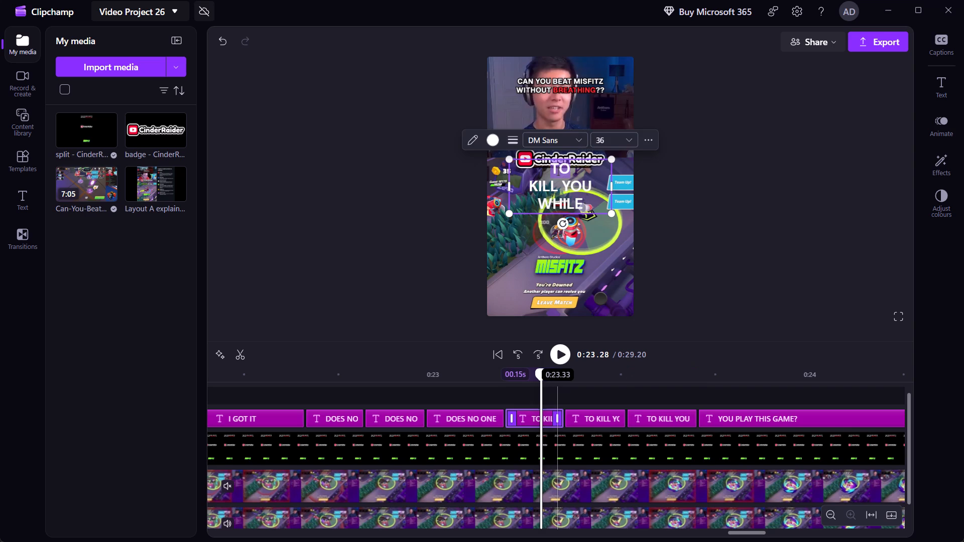
pyautogui.click(497, 137)
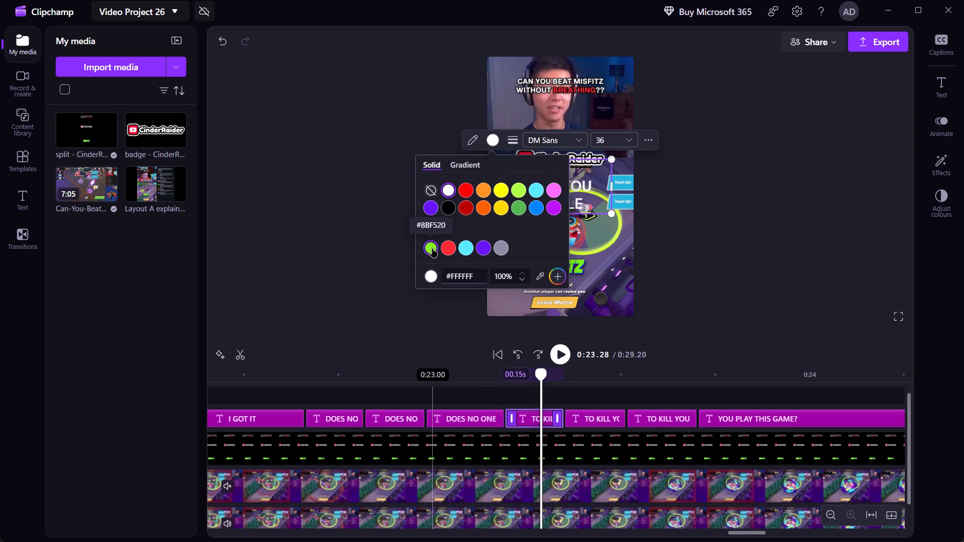
pyautogui.click(433, 248)
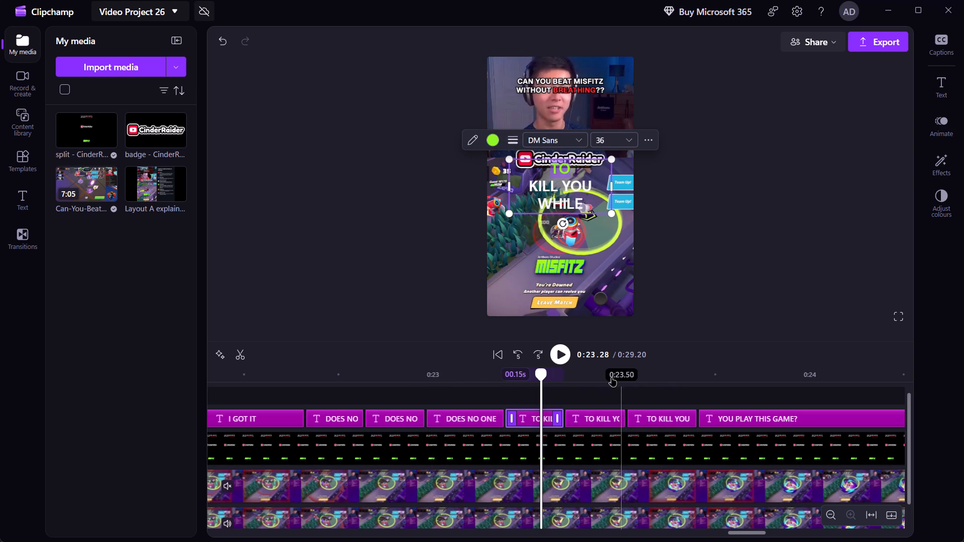
# Colour only the words KILL YOU green (#8BF520) in the second TO KILL YOU WHILE caption segment.
pyautogui.click(586, 380)
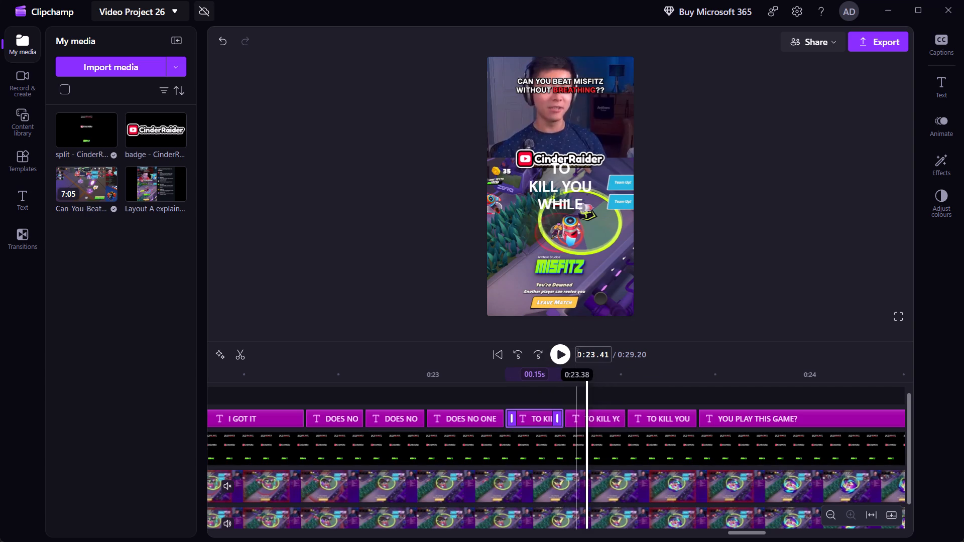
pyautogui.click(549, 182)
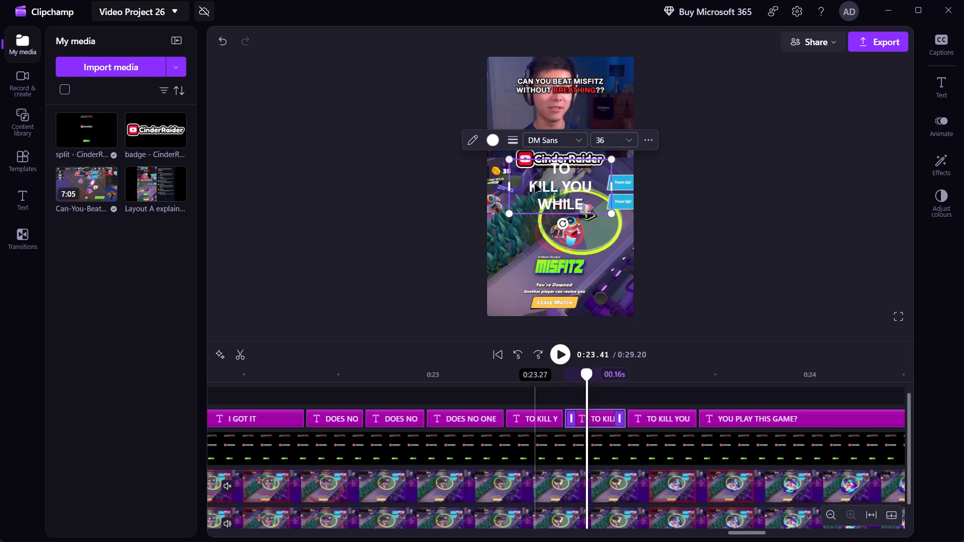
pyautogui.doubleClick(531, 184)
pyautogui.click(531, 184)
pyautogui.moveTo(531, 184); pyautogui.dragTo(593, 185)
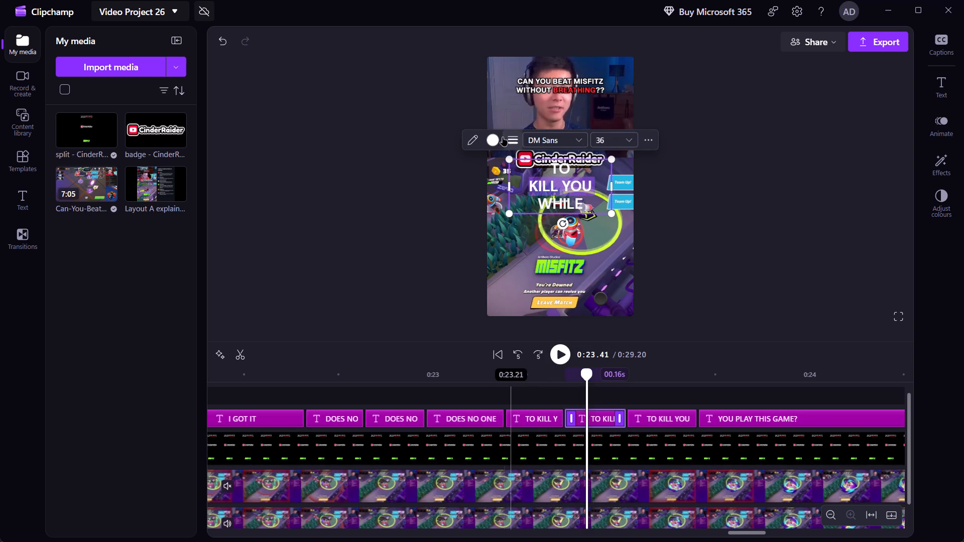
pyautogui.click(497, 137)
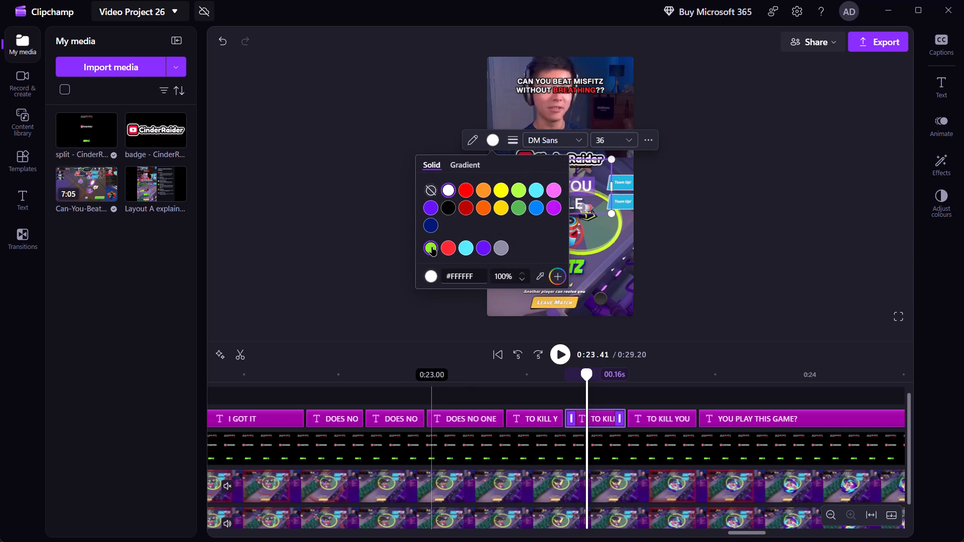
pyautogui.click(432, 247)
# Colour only the word WHILE green (#8BF520) in the third TO KILL YOU WHILE caption segment.
pyautogui.click(662, 373)
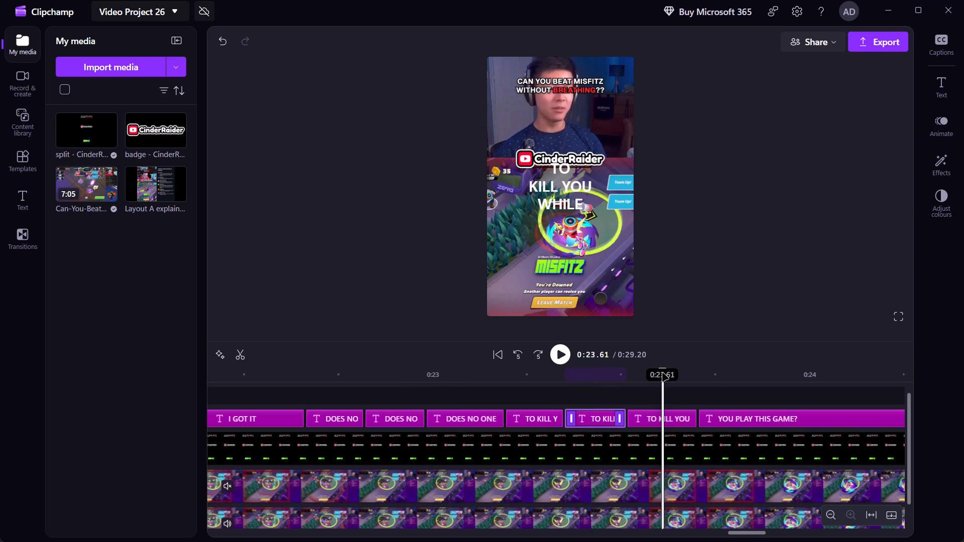
pyautogui.doubleClick(548, 196)
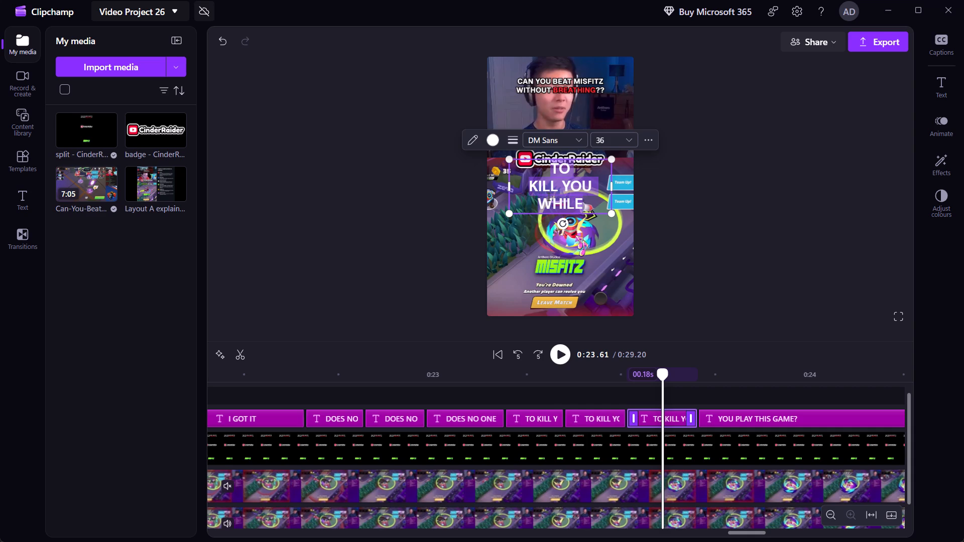
pyautogui.doubleClick(548, 196)
pyautogui.click(494, 144)
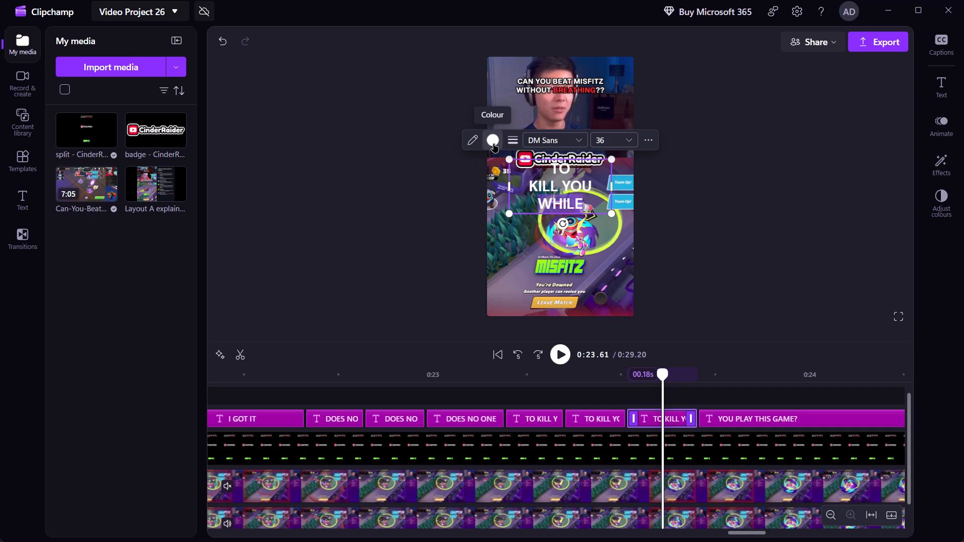
pyautogui.click(428, 252)
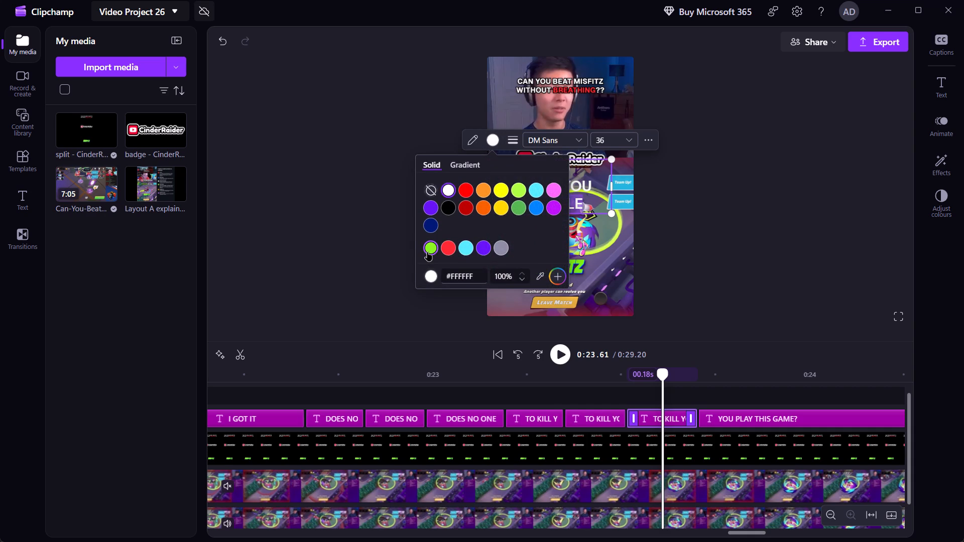
pyautogui.click(740, 348)
pyautogui.press('Tab')
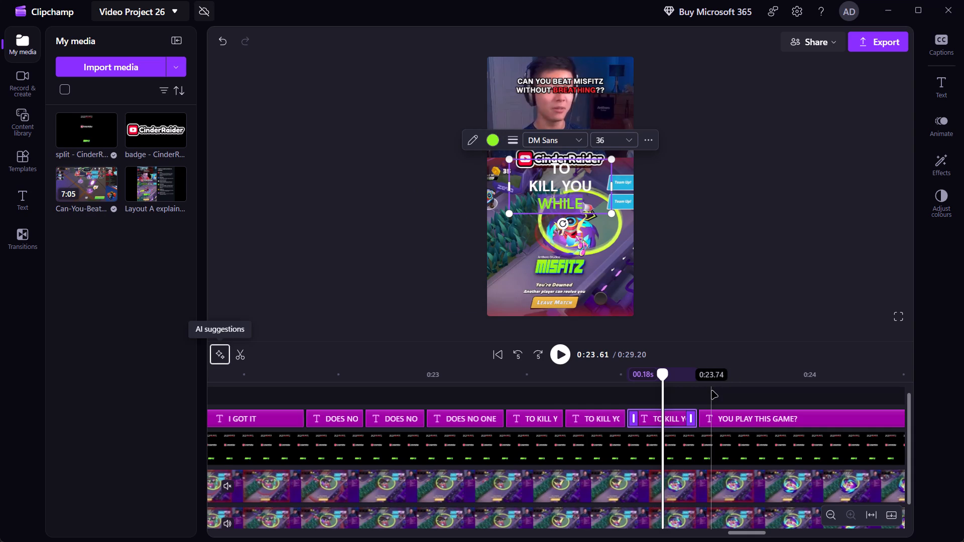
# Position the playhead at 0:23.74, near the start of the YOU PLAY THIS GAME? caption clip.
pyautogui.click(711, 390)
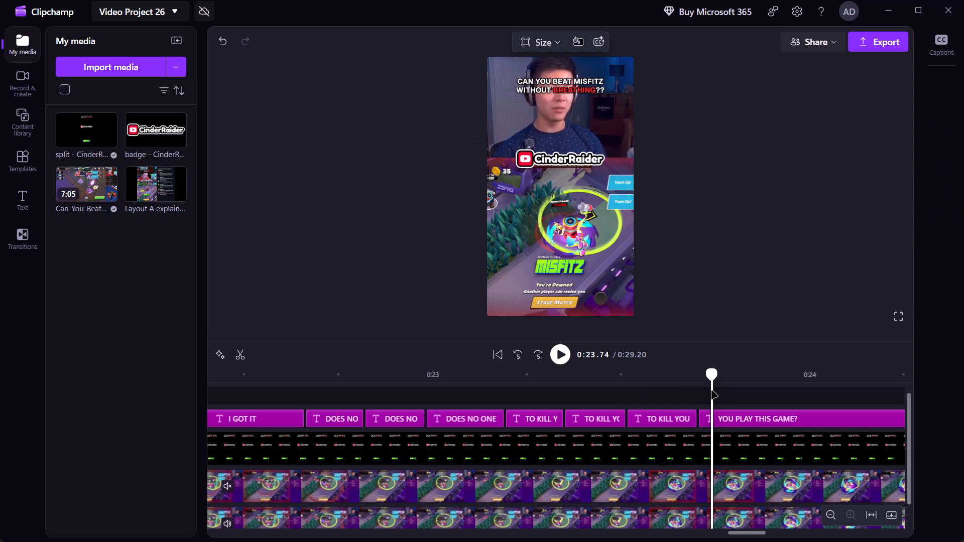
pyautogui.hscroll(-1, 711, 390)
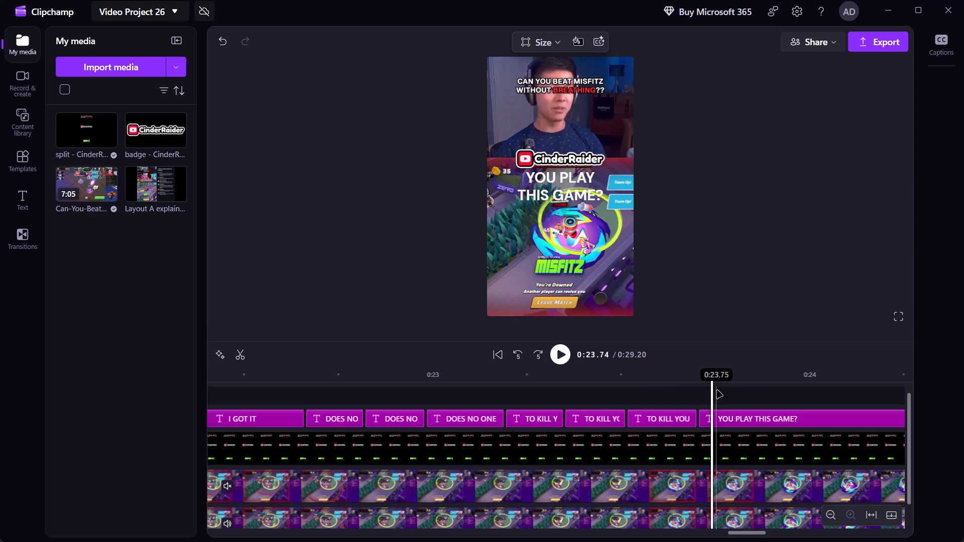
pyautogui.hscroll(-2, 748, 393)
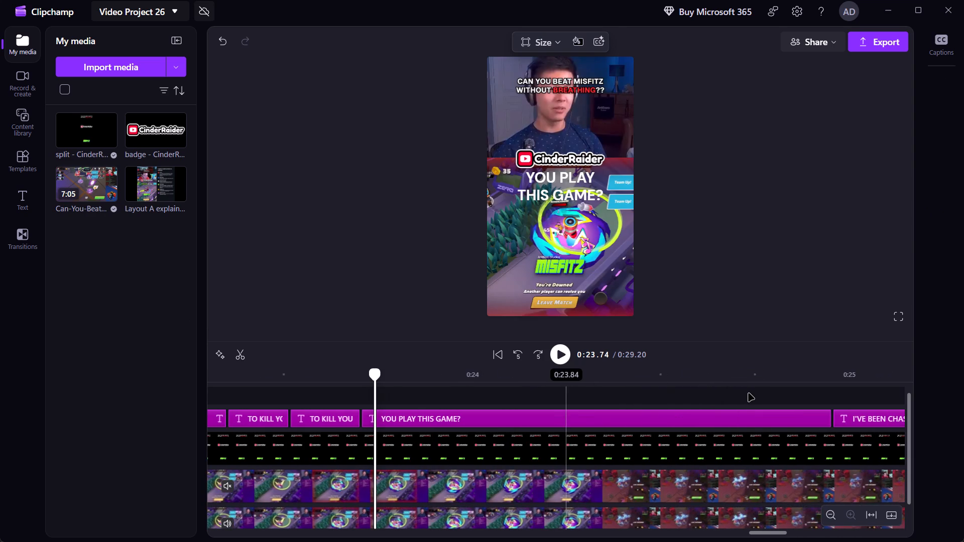
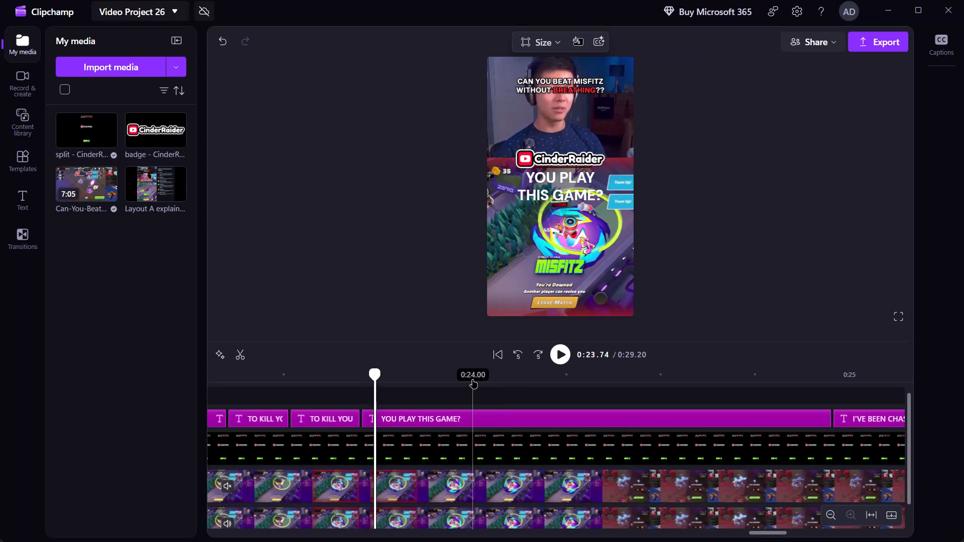
# Split the YOU PLAY THIS GAME? caption clip at 0:24.00, 0:24.30 and 0:24.61 into four segments.
pyautogui.click(473, 379)
pyautogui.press('s')
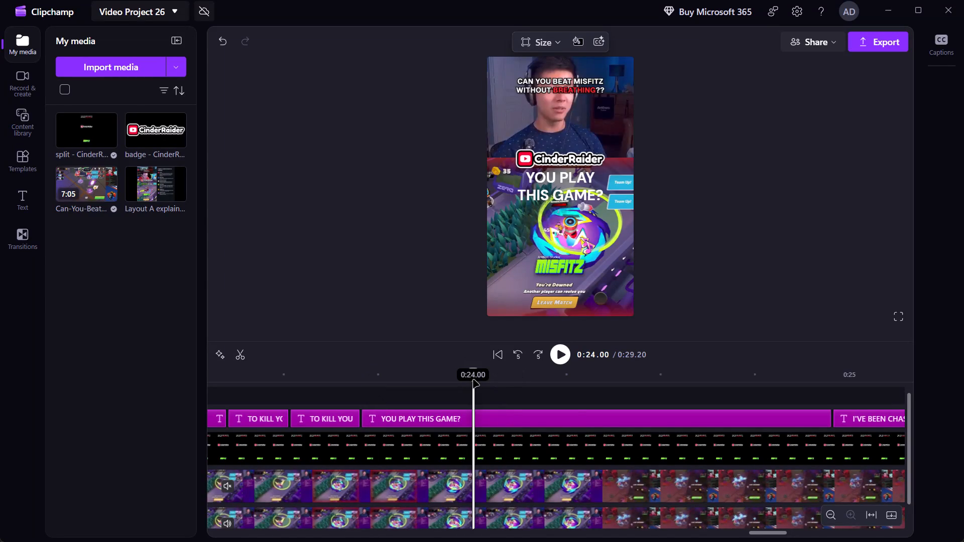
pyautogui.hotkey('ctrl', 'z')
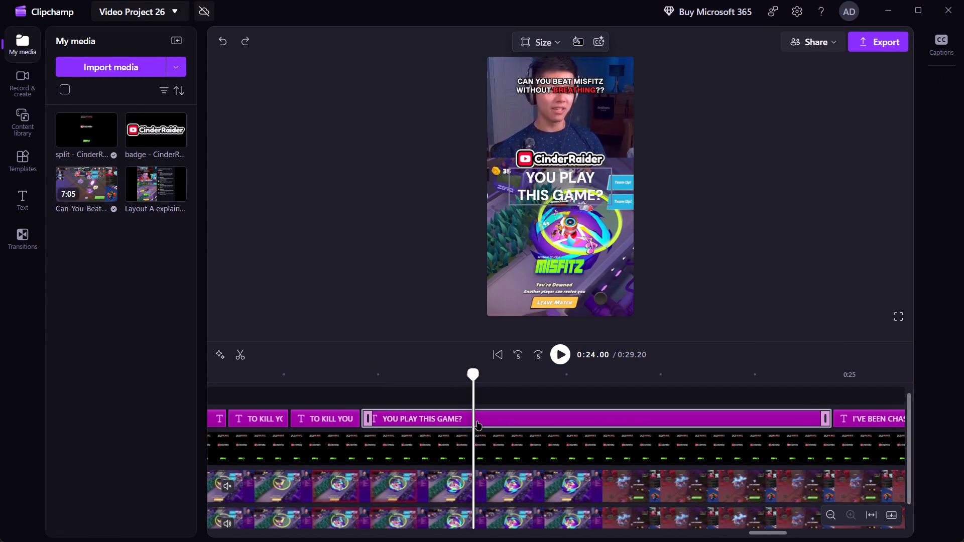
pyautogui.click(477, 421)
pyautogui.press('s')
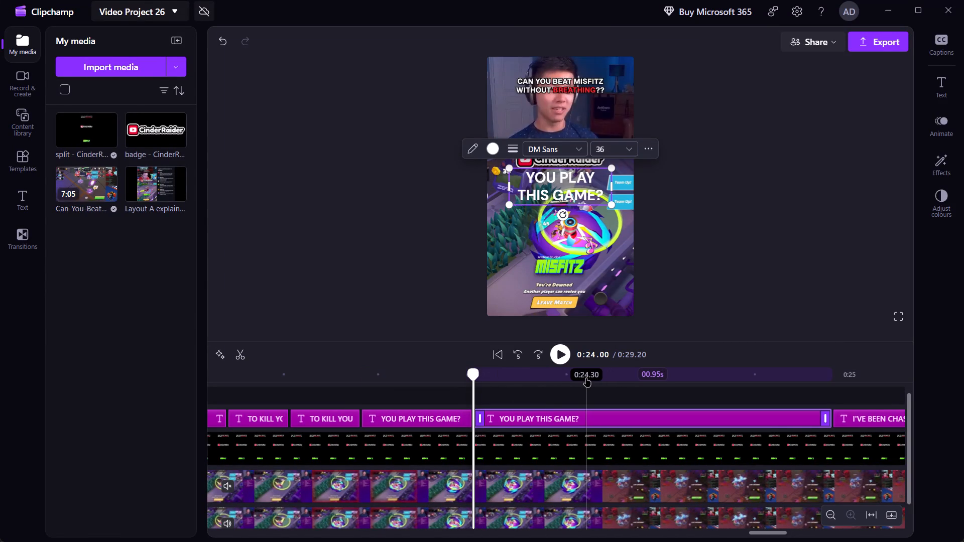
pyautogui.click(586, 378)
pyautogui.press('s')
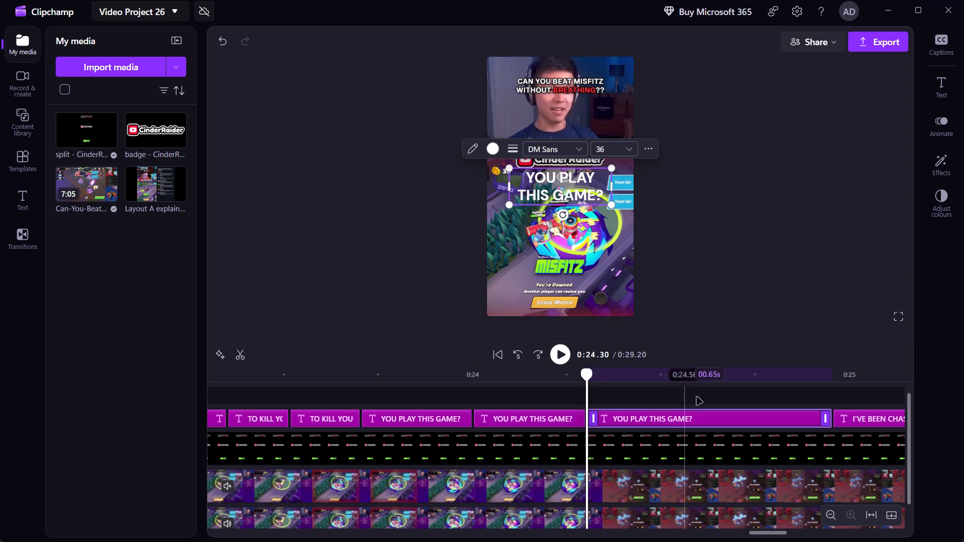
pyautogui.click(695, 386)
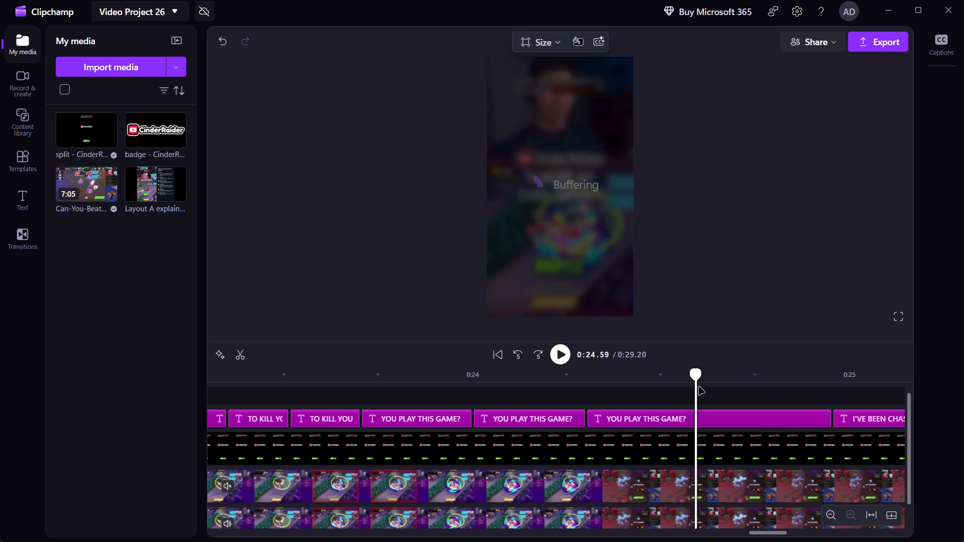
pyautogui.click(702, 384)
pyautogui.click(727, 426)
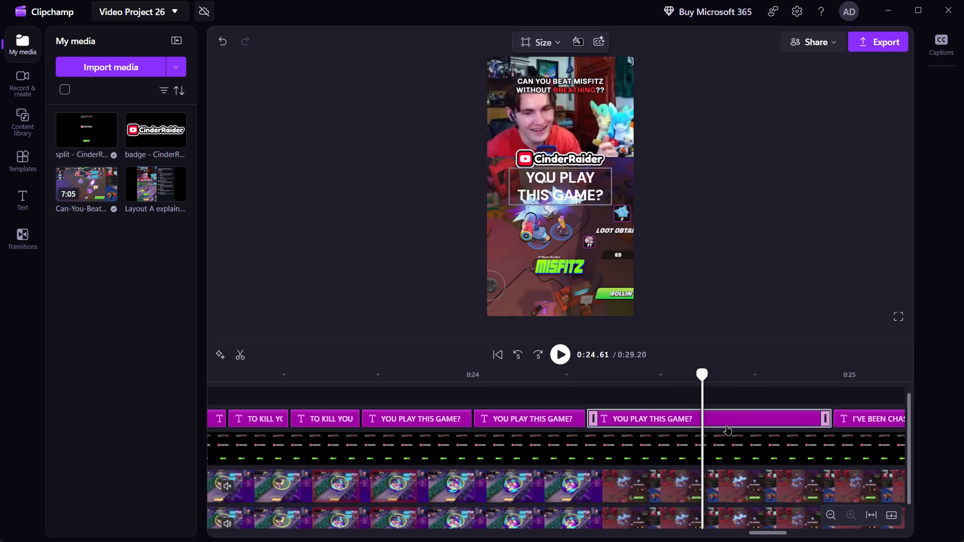
pyautogui.press('s')
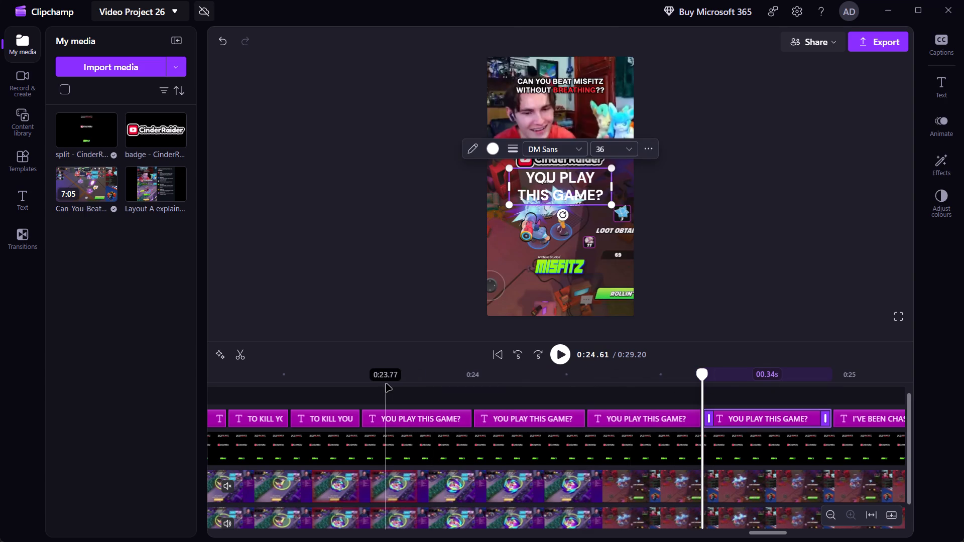
# Colour only the word YOU green (#8BF520) in the first YOU PLAY THIS GAME? caption segment.
pyautogui.click(386, 383)
pyautogui.click(539, 174)
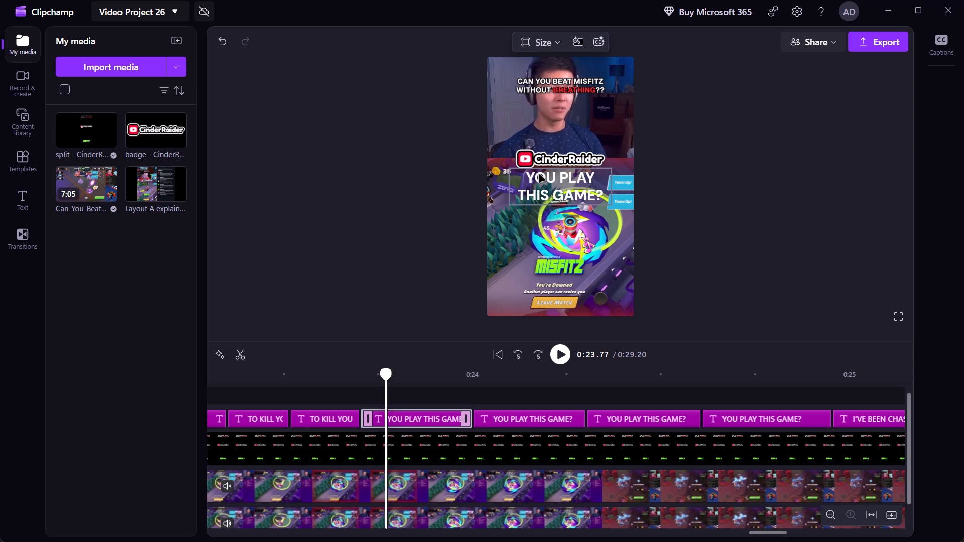
pyautogui.doubleClick(539, 174)
pyautogui.doubleClick(539, 174)
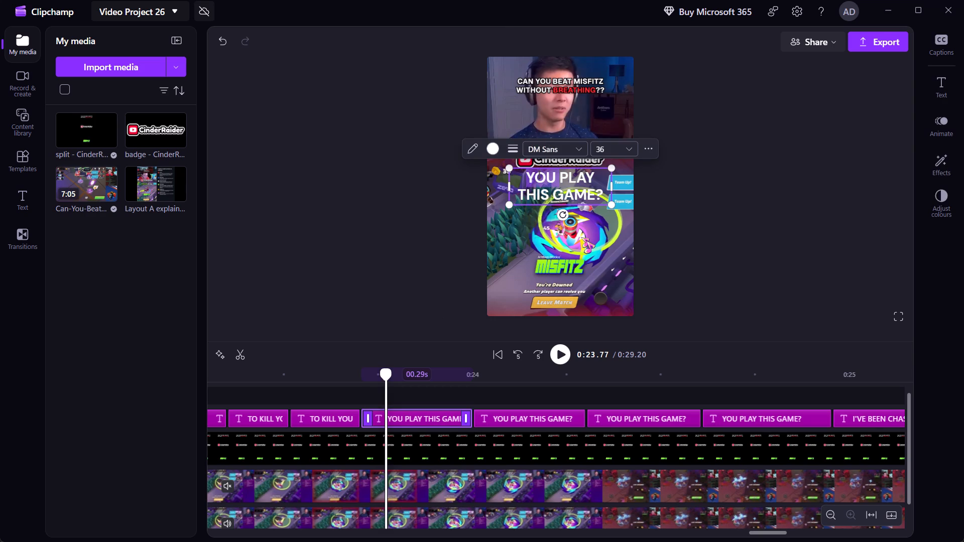
pyautogui.click(495, 150)
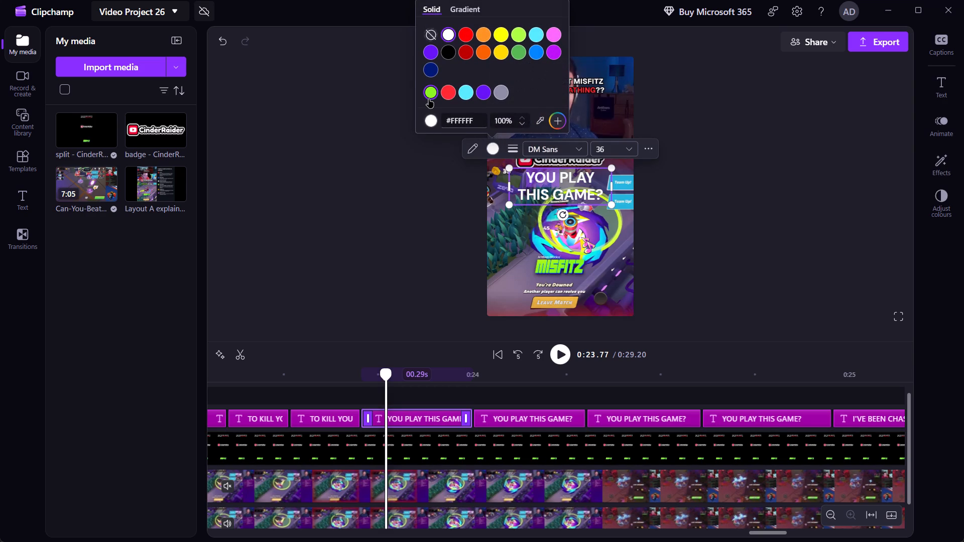
pyautogui.click(429, 99)
# Colour only the word PLAY green (#8BF520) in the second YOU PLAY THIS GAME? caption segment.
pyautogui.click(528, 378)
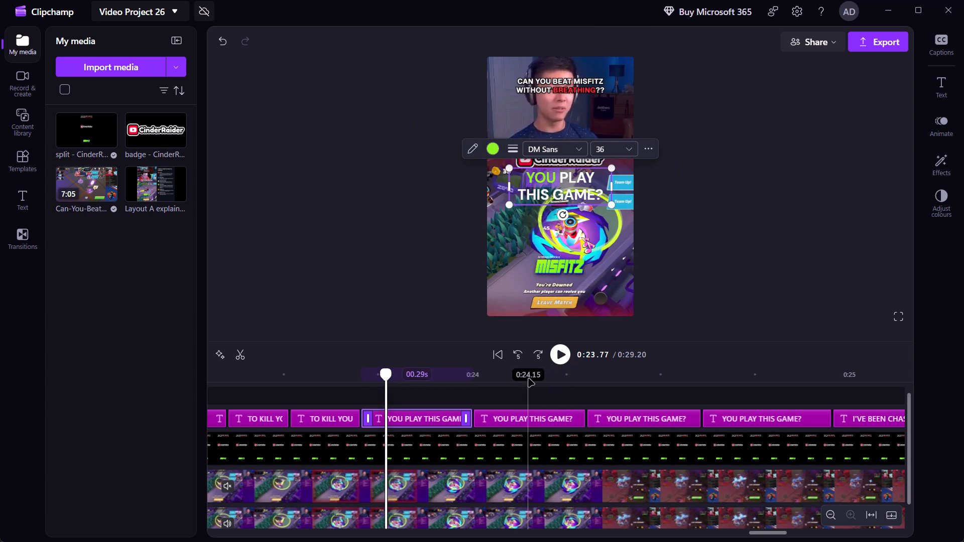
pyautogui.doubleClick(567, 179)
pyautogui.doubleClick(567, 179)
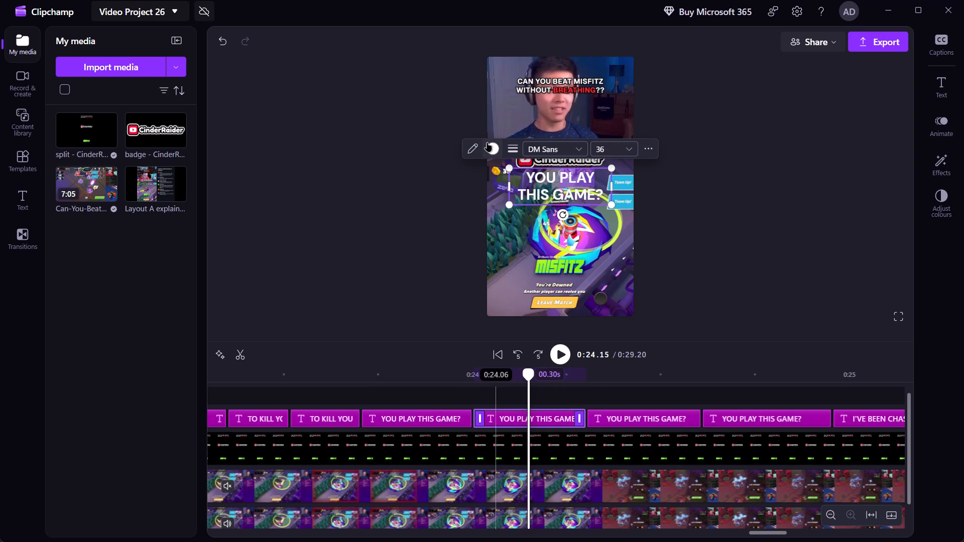
pyautogui.click(486, 142)
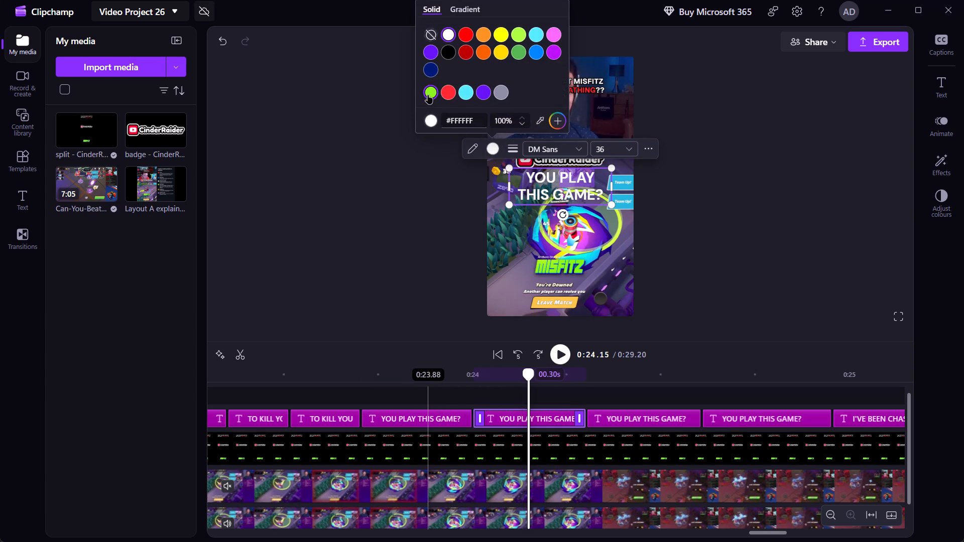
pyautogui.click(428, 95)
# Colour only the word THIS green (#8BF520) in the third YOU PLAY THIS GAME? caption segment.
pyautogui.click(623, 377)
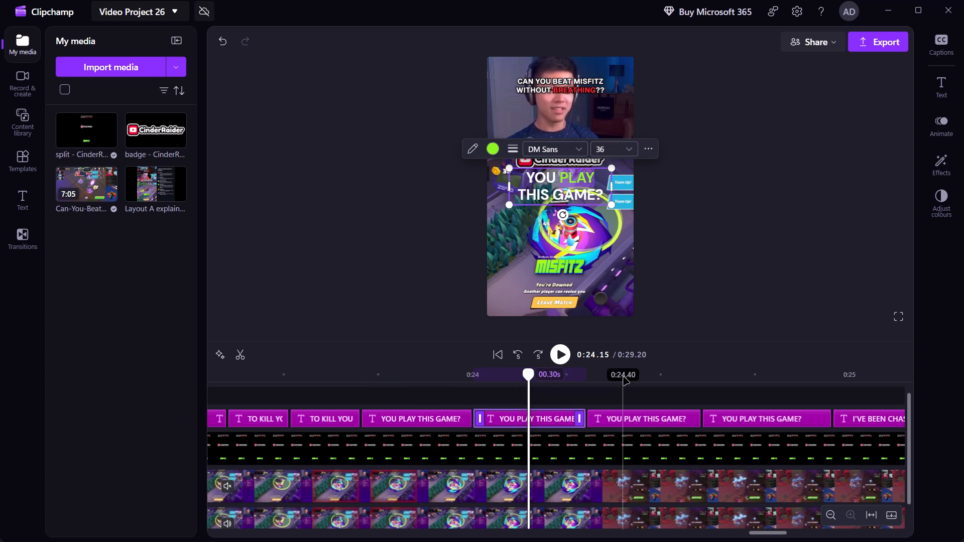
pyautogui.click(558, 196)
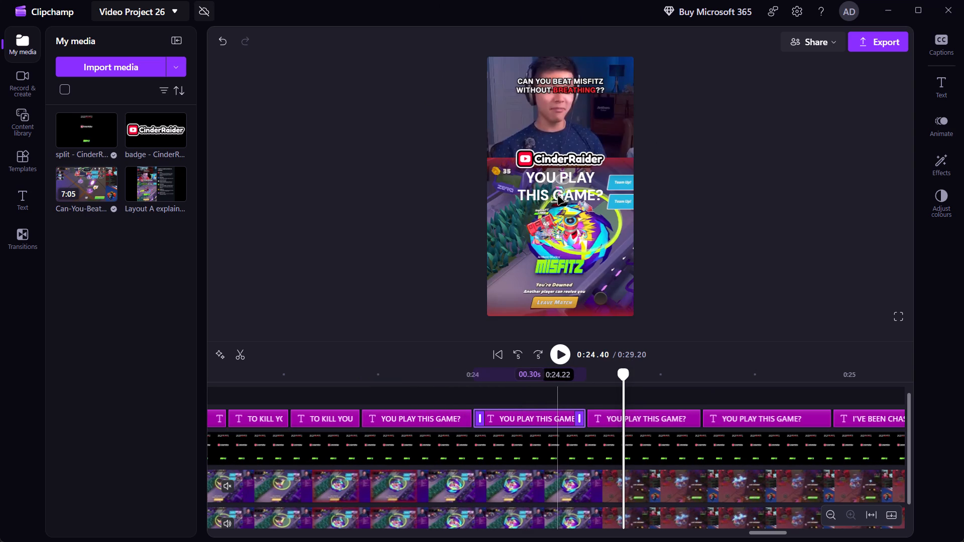
pyautogui.doubleClick(531, 193)
pyautogui.doubleClick(531, 193)
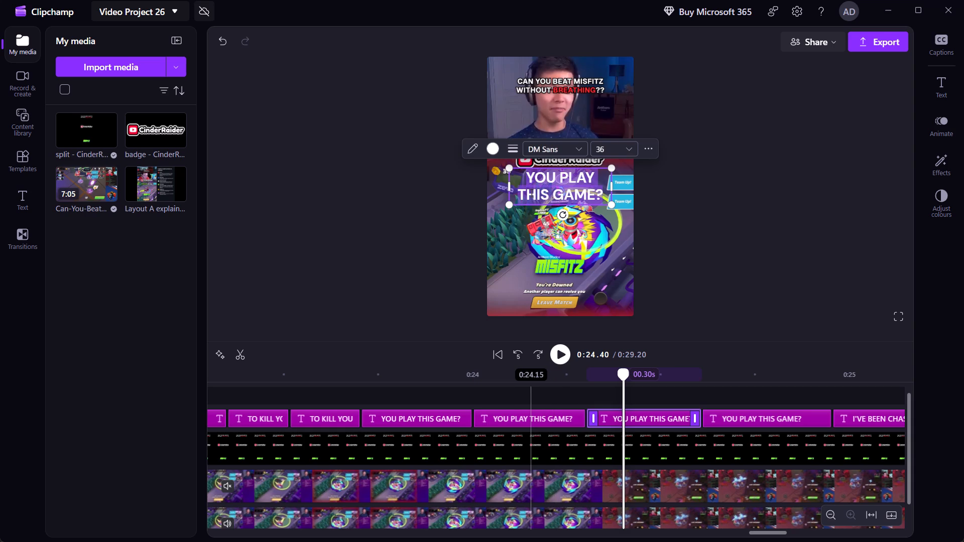
pyautogui.click(497, 147)
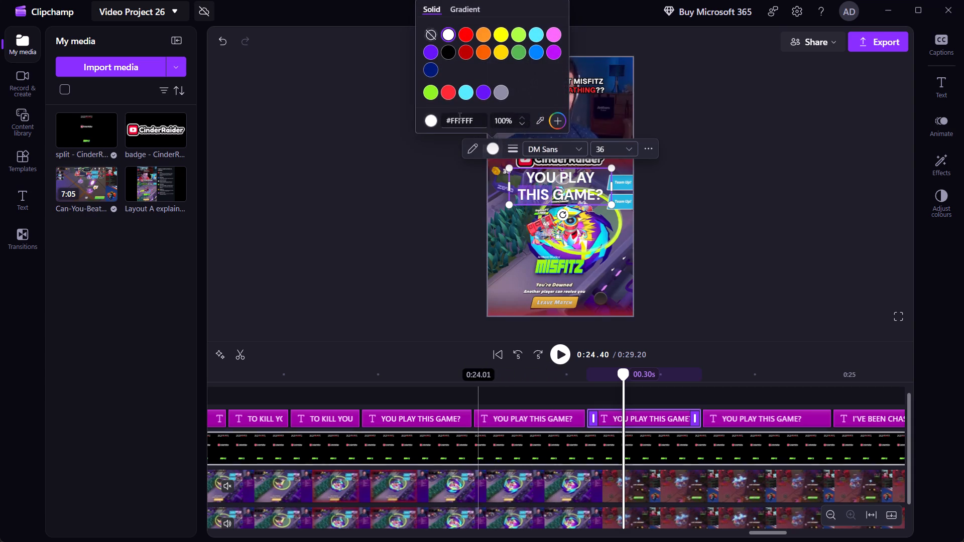
pyautogui.click(435, 95)
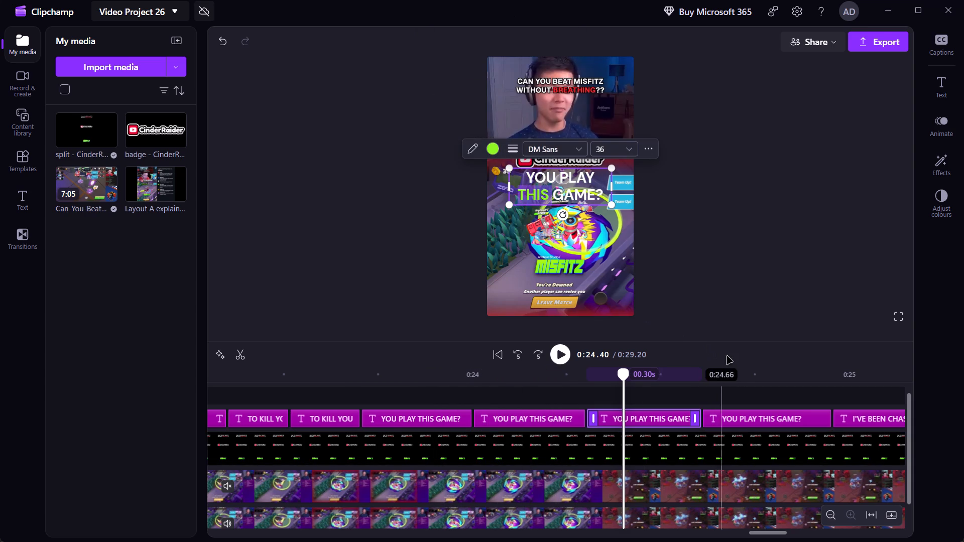
# Colour only the word GAME green (#8BF520) in the fourth YOU PLAY THIS GAME? caption segment.
pyautogui.click(743, 375)
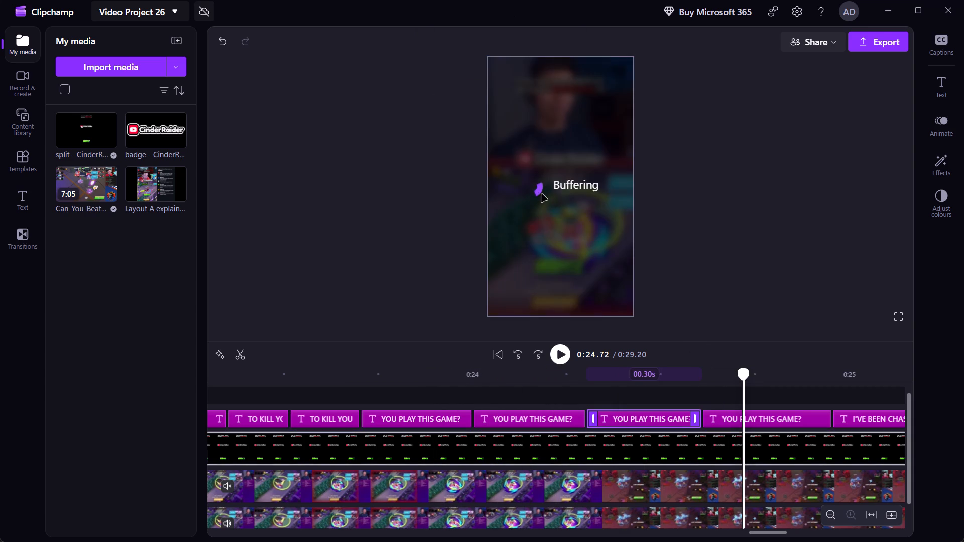
pyautogui.click(565, 193)
pyautogui.doubleClick(570, 196)
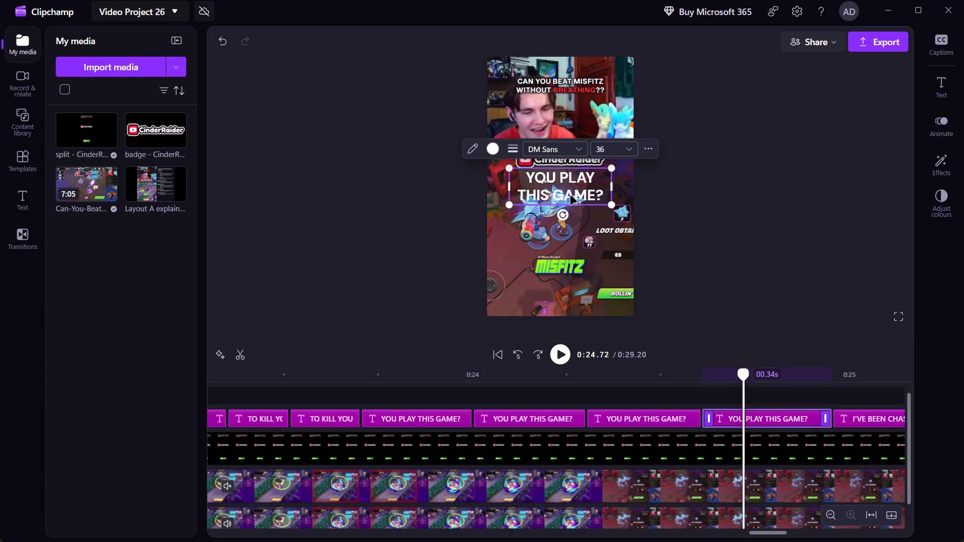
pyautogui.doubleClick(570, 196)
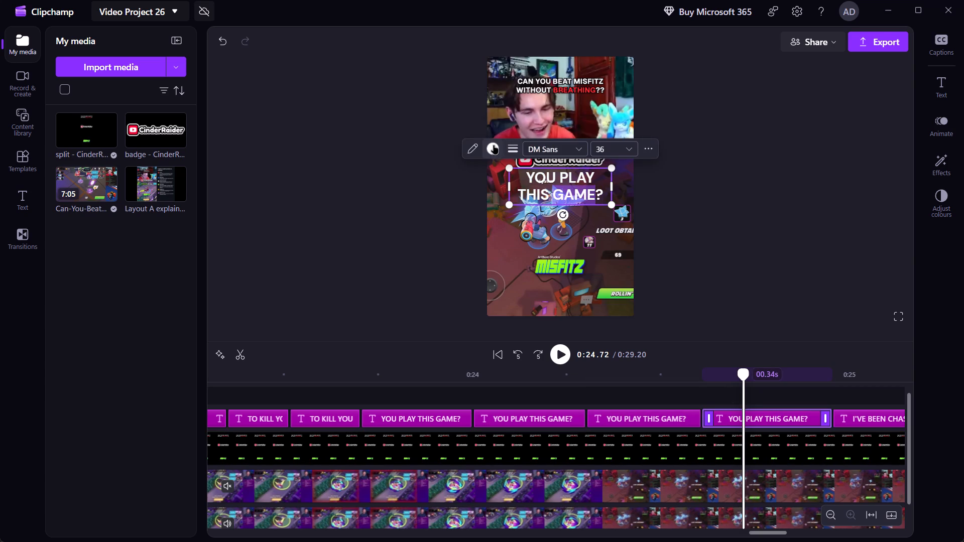
pyautogui.click(494, 146)
pyautogui.click(433, 99)
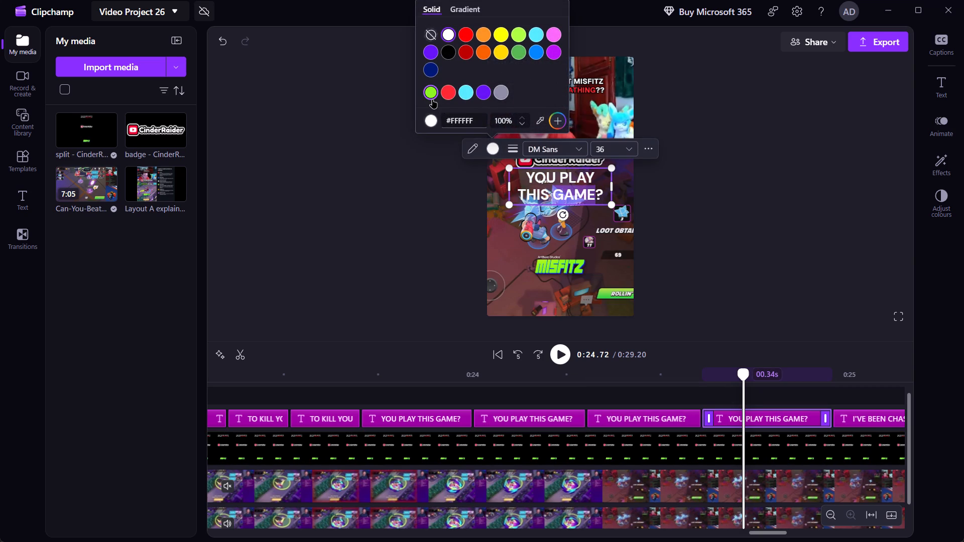
# Split the I'VE BEEN CHASED caption clip at 0:25.16 and 0:25.39 into three segments.
pyautogui.click(851, 373)
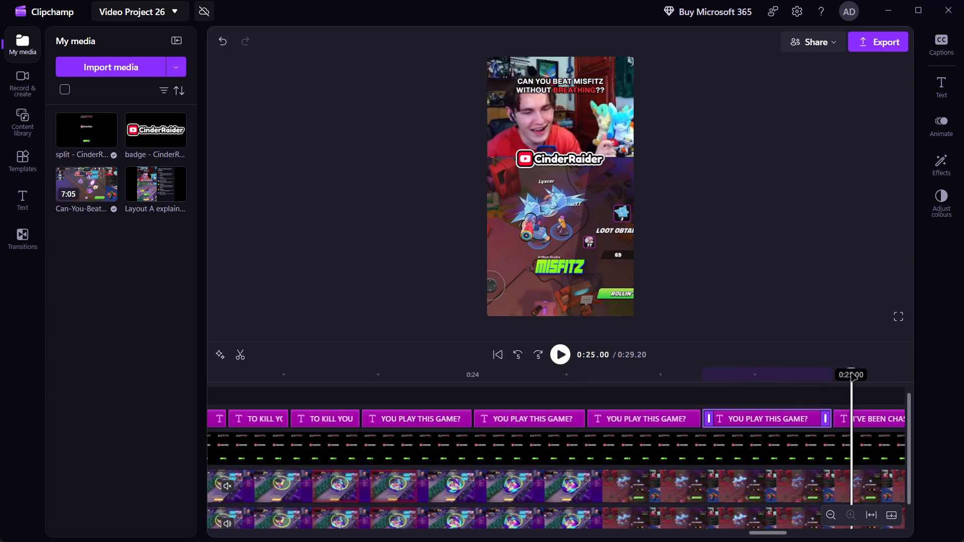
pyautogui.hscroll(-1, 733, 432)
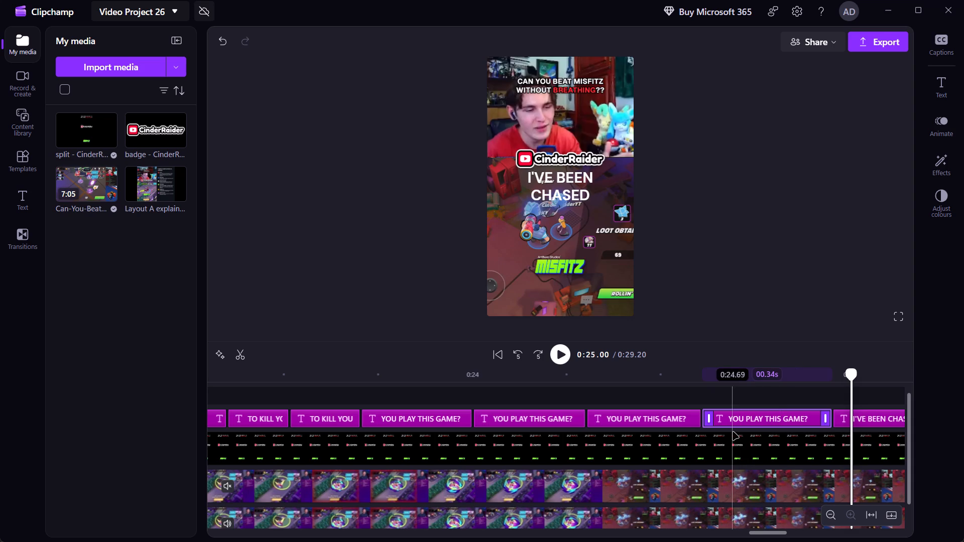
pyautogui.hscroll(-2, 733, 432)
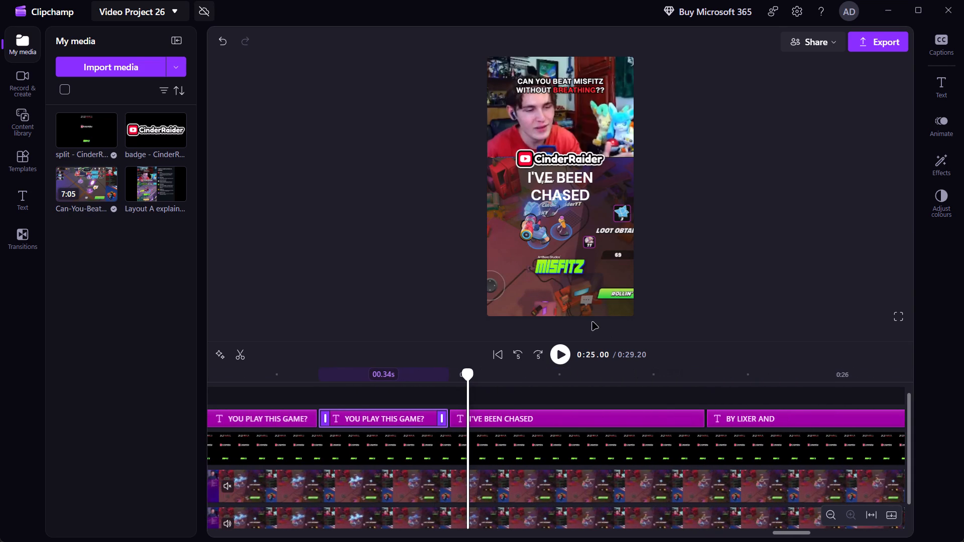
pyautogui.click(528, 378)
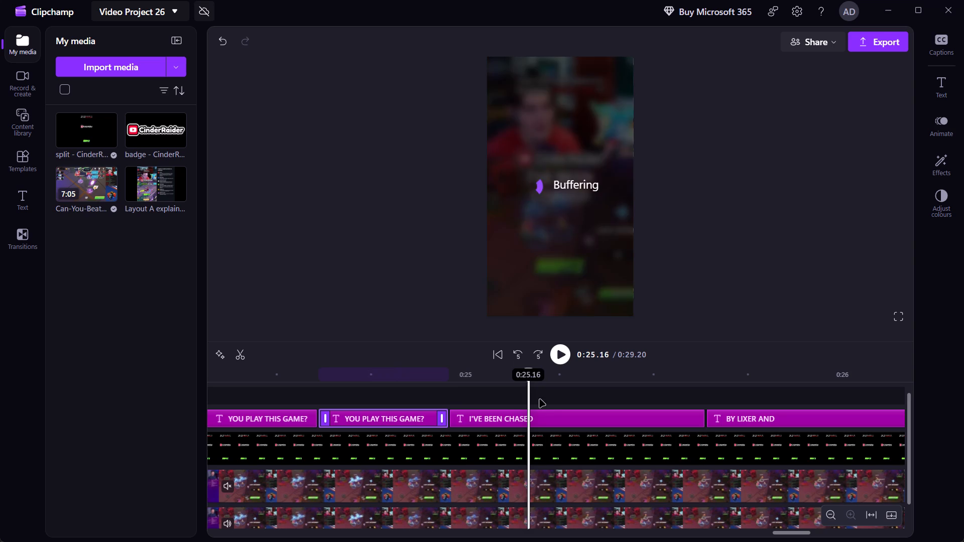
pyautogui.click(550, 415)
pyautogui.press('s')
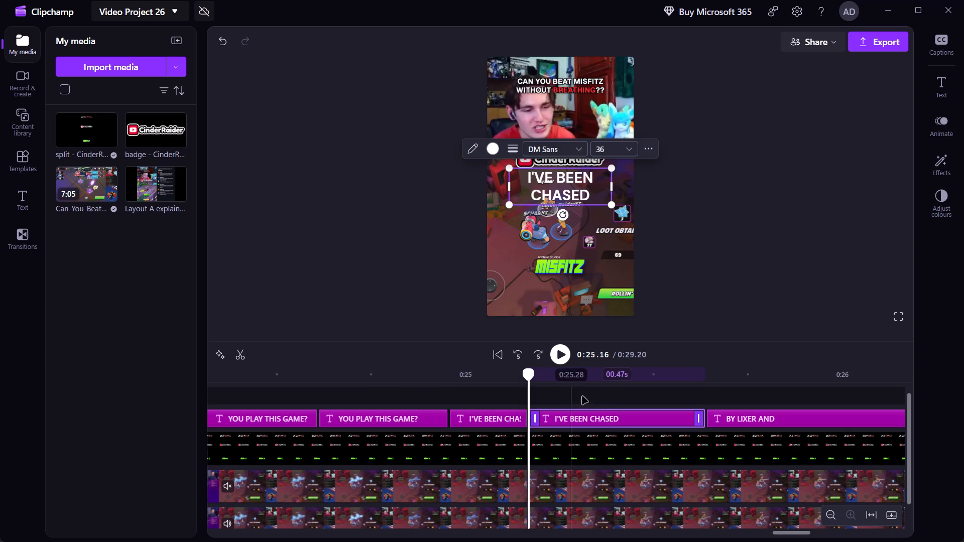
pyautogui.click(615, 404)
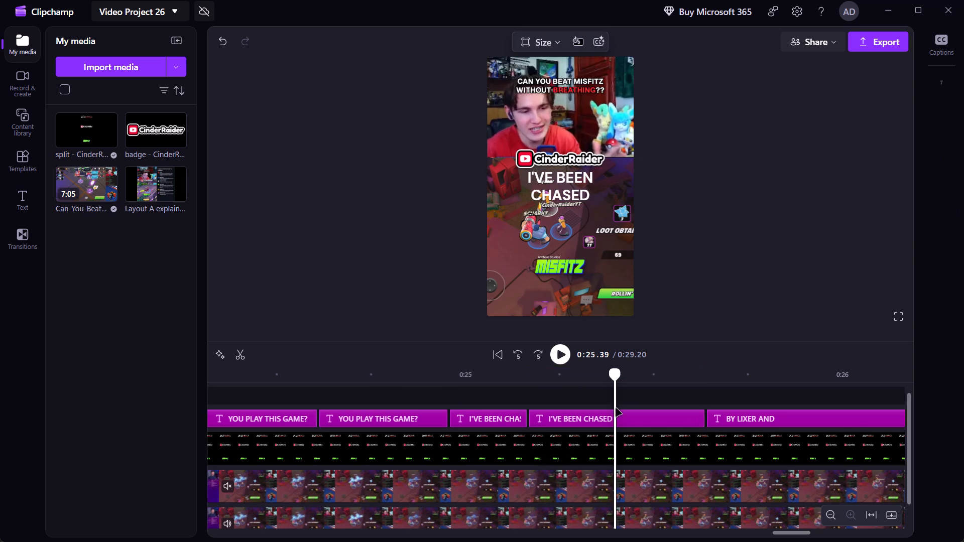
pyautogui.click(624, 423)
pyautogui.press('s')
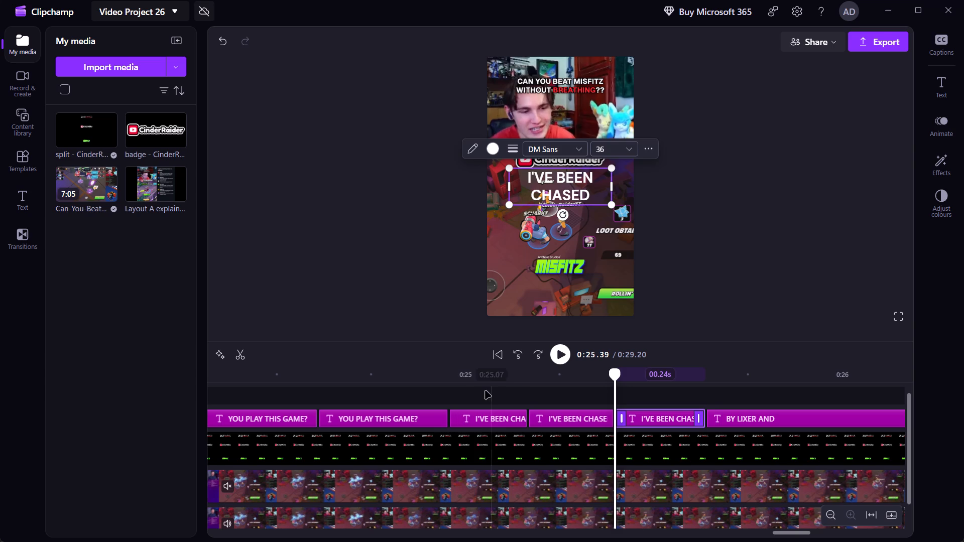
# Colour only the word I'VE green (#8BF520) in the first I'VE BEEN CHASED caption segment.
pyautogui.click(480, 374)
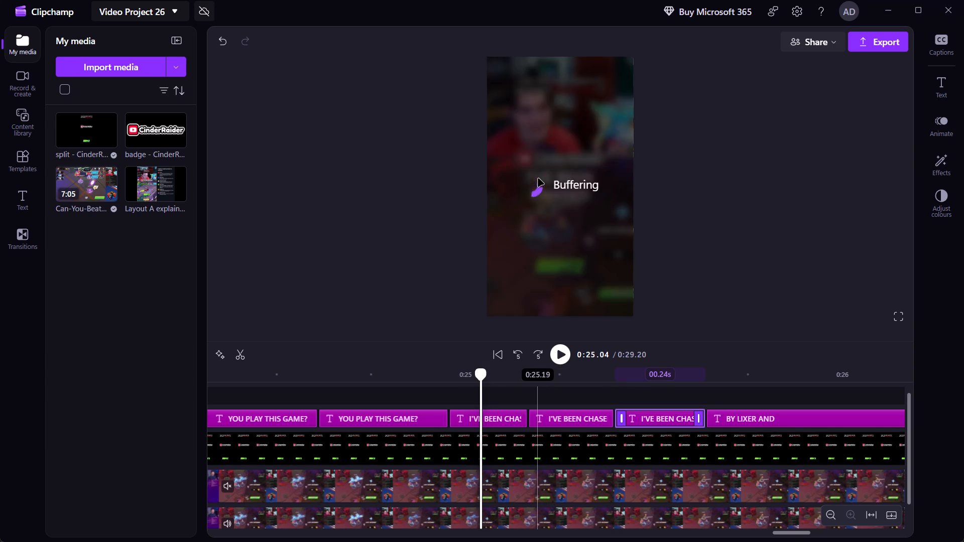
pyautogui.doubleClick(538, 178)
pyautogui.doubleClick(538, 178)
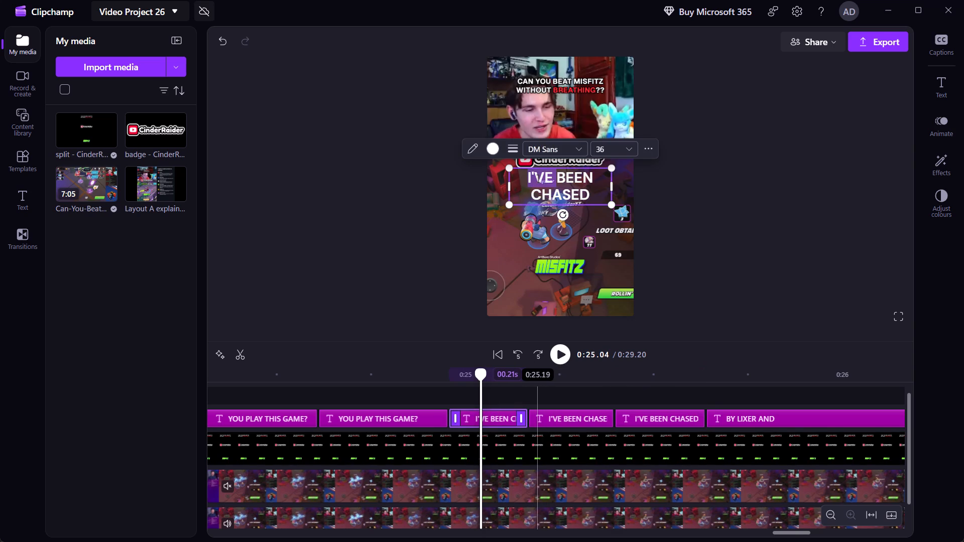
pyautogui.click(502, 149)
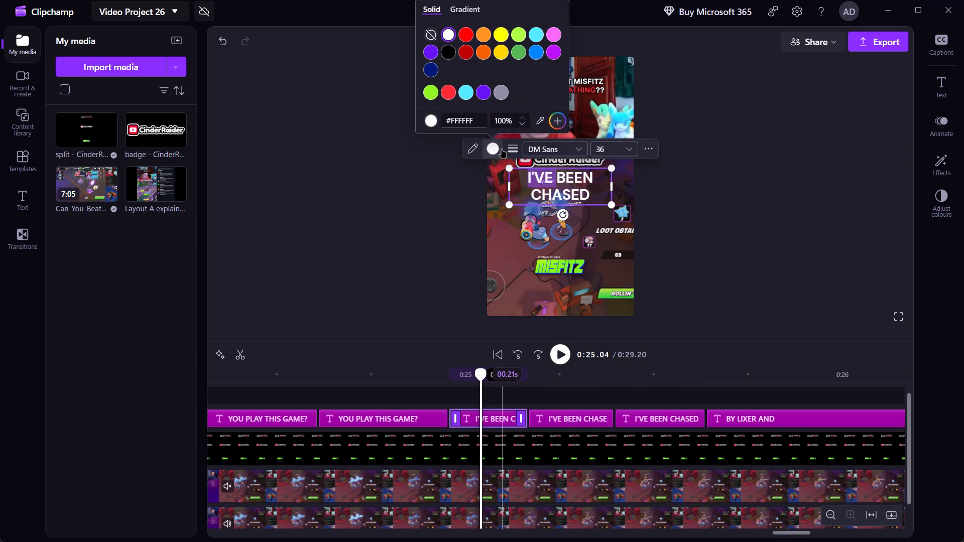
pyautogui.click(430, 91)
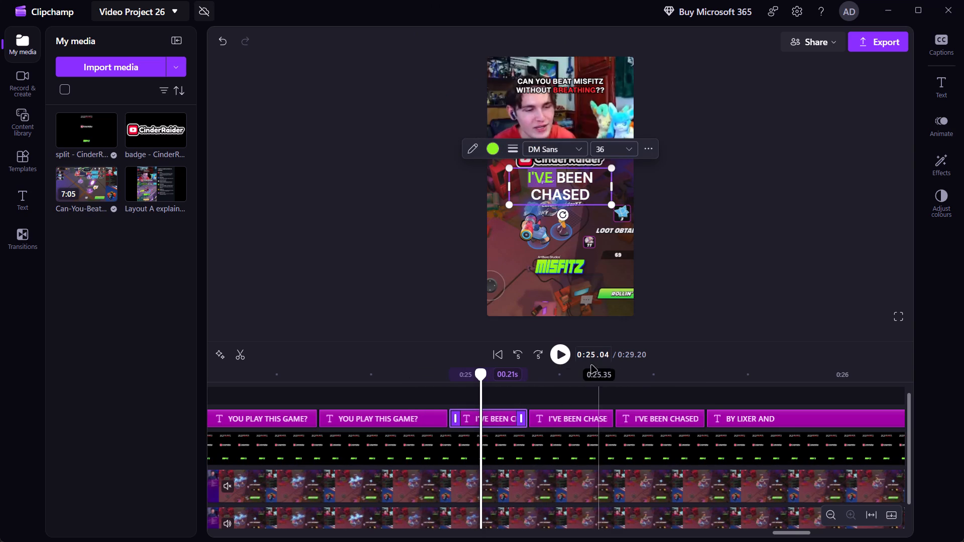
# Colour only the word BEEN green (#8BF520) in the second I'VE BEEN CHASED caption segment.
pyautogui.click(573, 380)
pyautogui.click(569, 179)
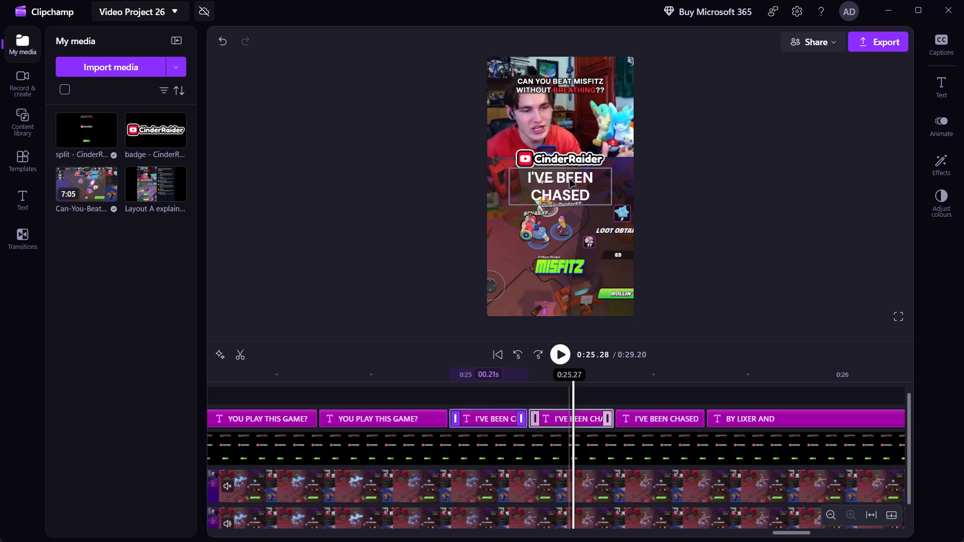
pyautogui.doubleClick(569, 179)
pyautogui.doubleClick(569, 179)
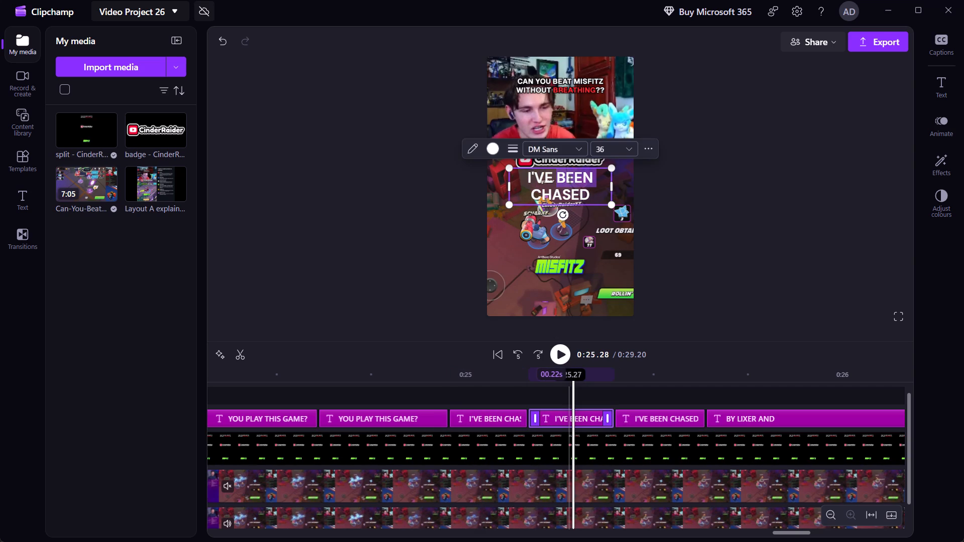
pyautogui.click(493, 147)
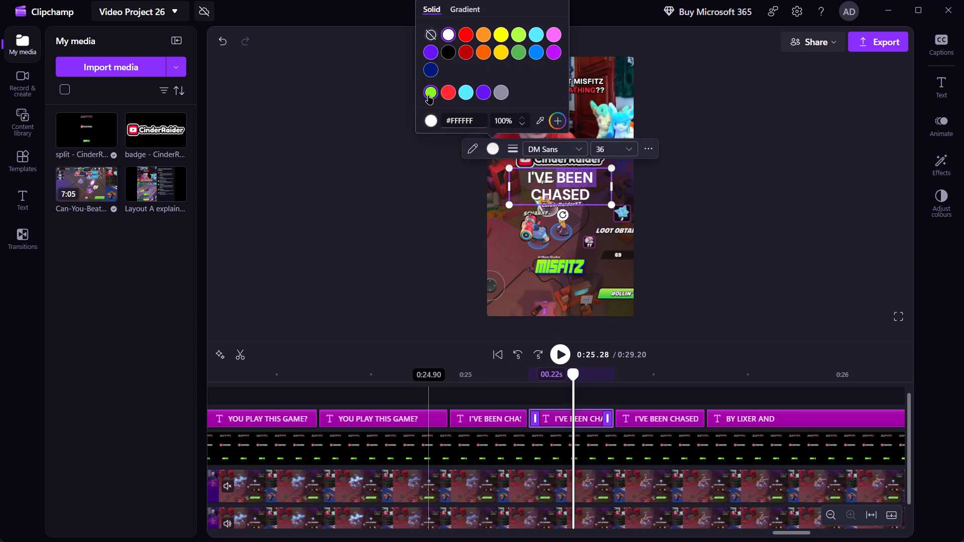
pyautogui.click(429, 95)
# Colour only the word CHASED green (#8BF520) in the third I'VE BEEN CHASED caption segment.
pyautogui.click(653, 376)
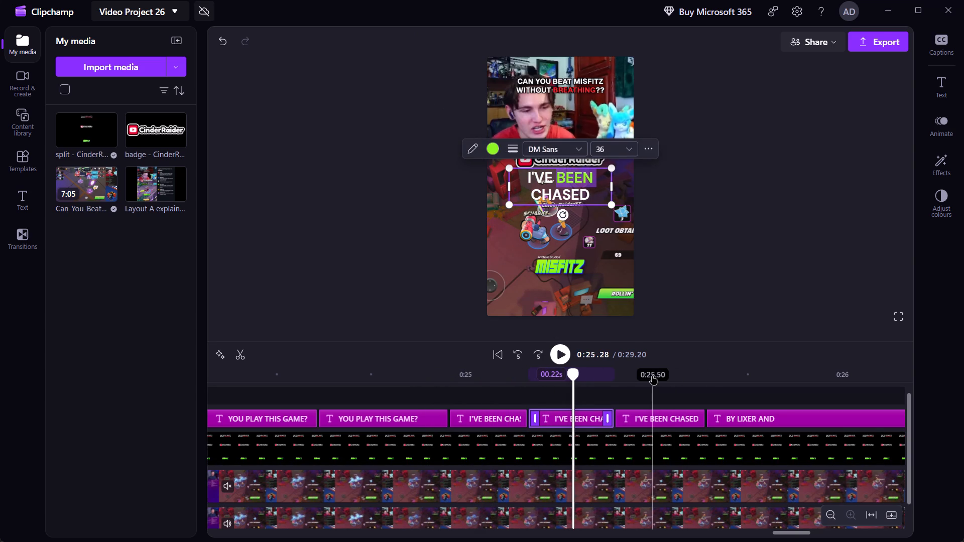
pyautogui.click(555, 193)
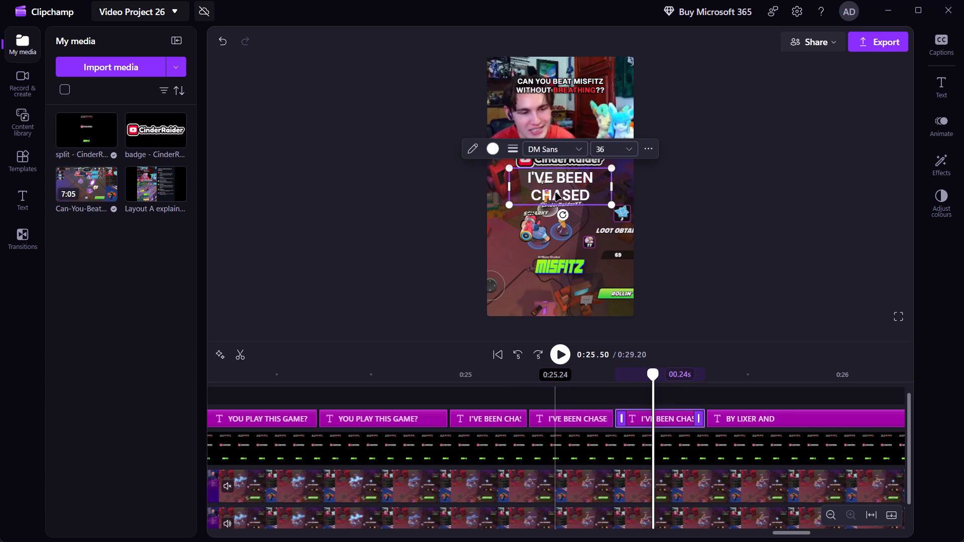
pyautogui.doubleClick(555, 193)
pyautogui.doubleClick(555, 193)
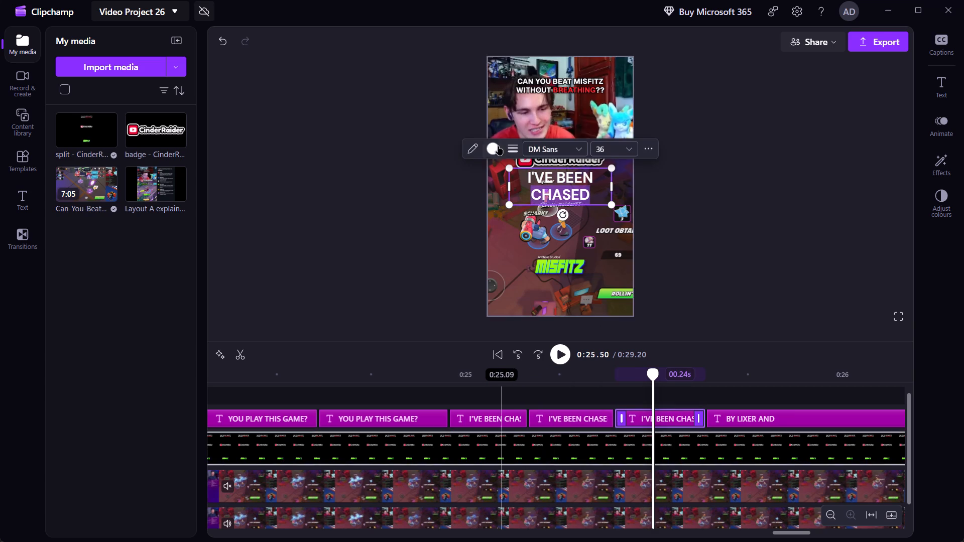
pyautogui.click(491, 147)
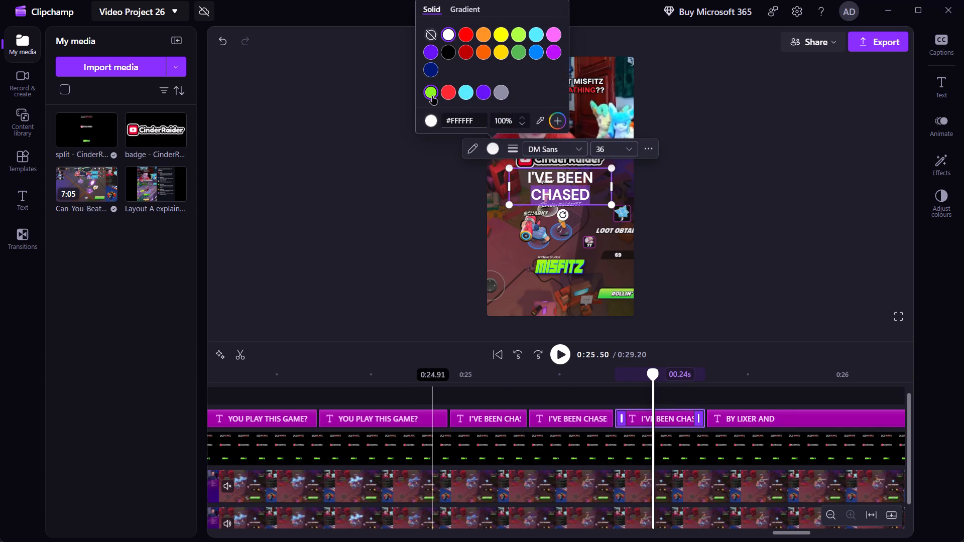
pyautogui.click(433, 96)
# Split the BY LIXER AND caption clip at 0:25.92 and 0:26.21 into three segments.
pyautogui.click(725, 380)
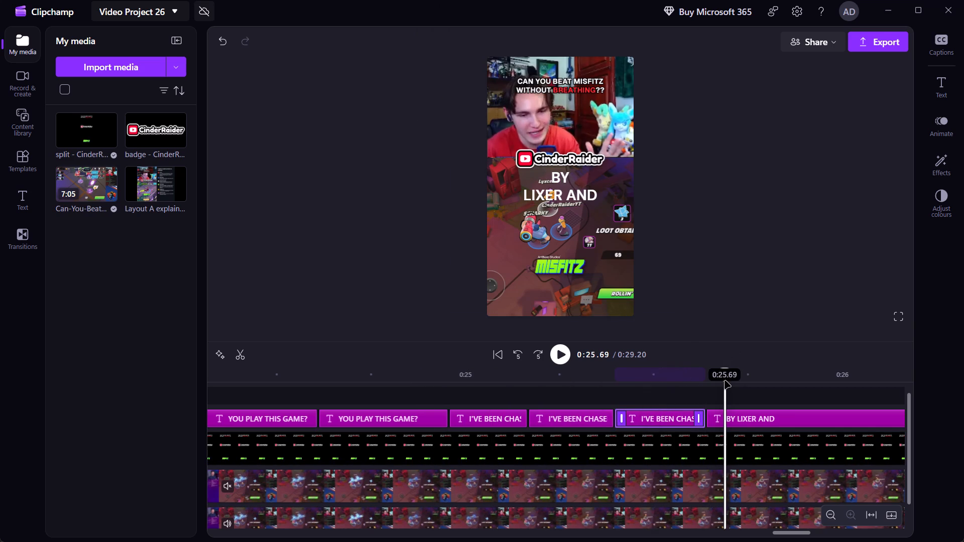
pyautogui.hscroll(-2, 725, 380)
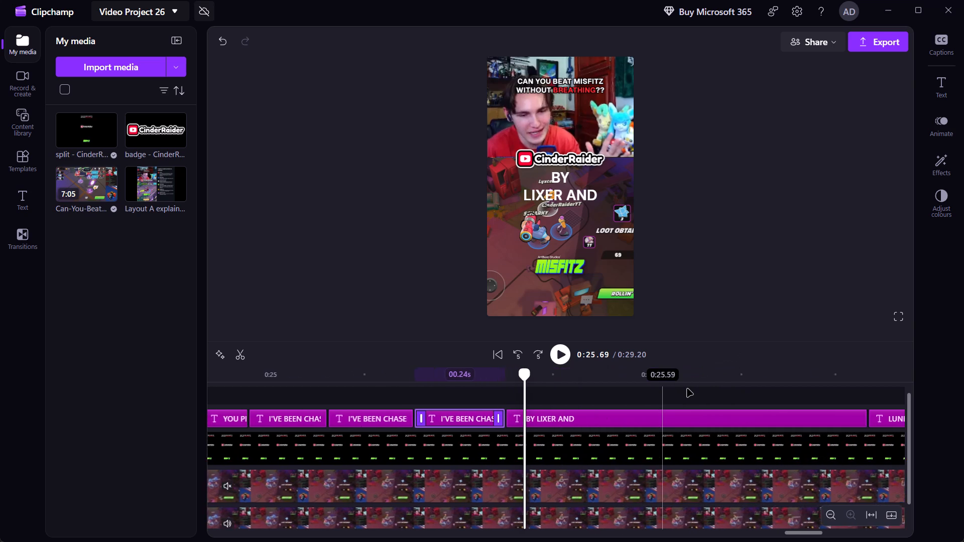
pyautogui.hscroll(-1, 687, 388)
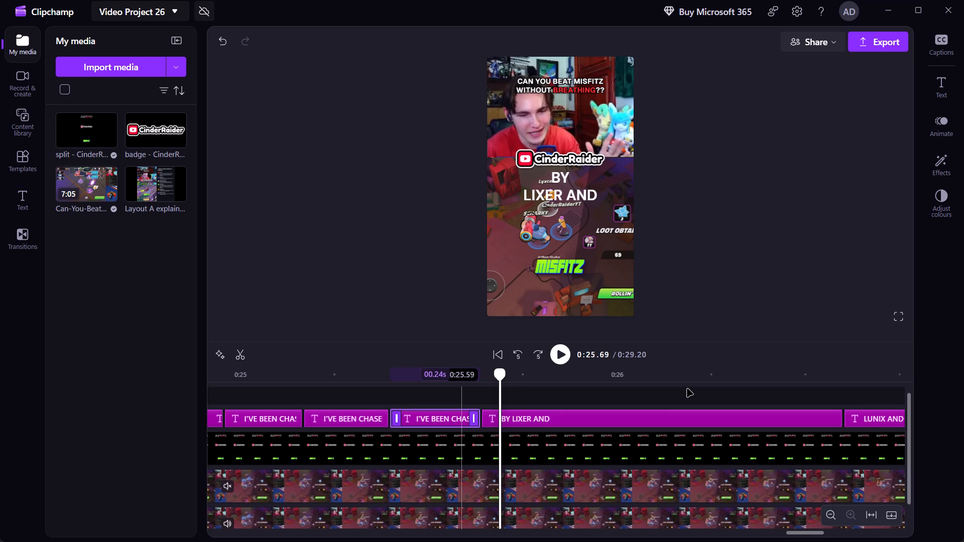
pyautogui.click(588, 382)
pyautogui.click(591, 422)
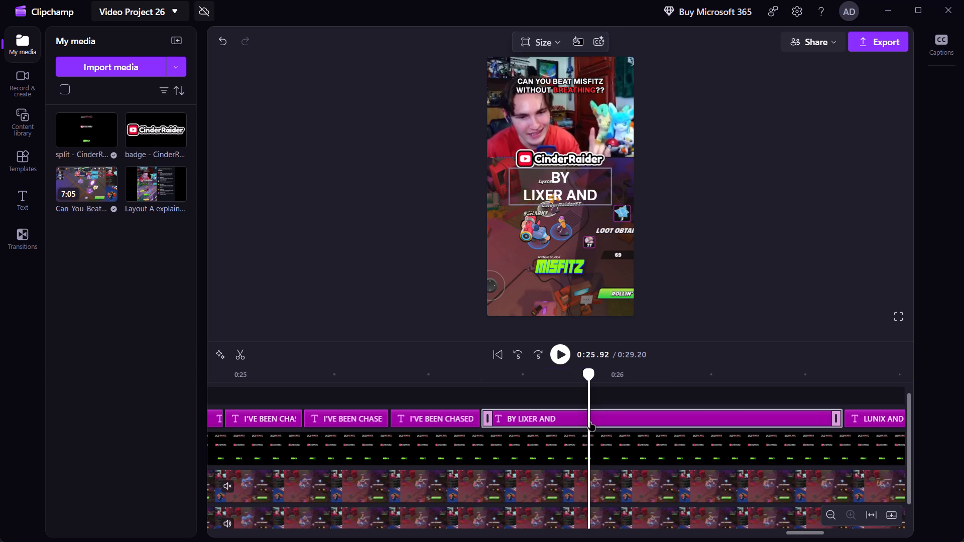
pyautogui.press('s')
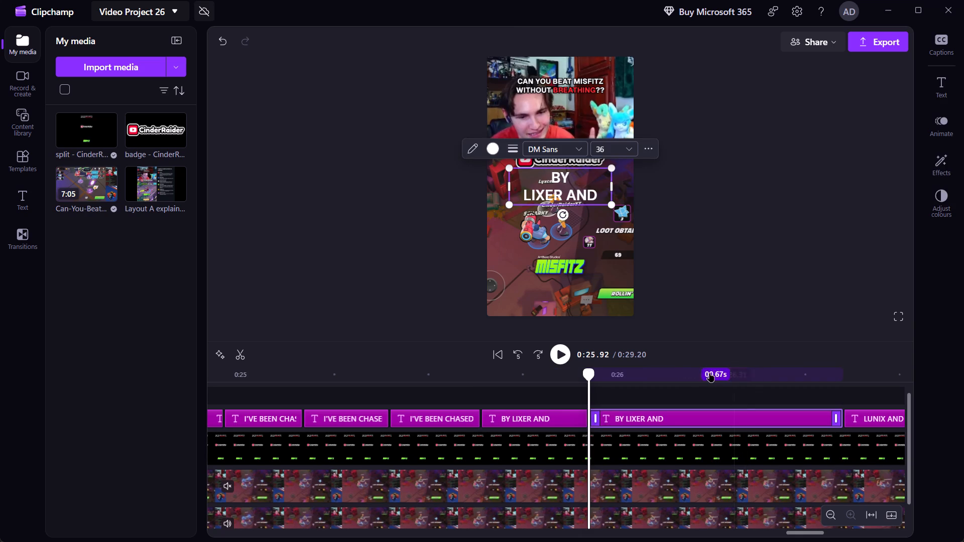
pyautogui.click(697, 371)
pyautogui.press('s')
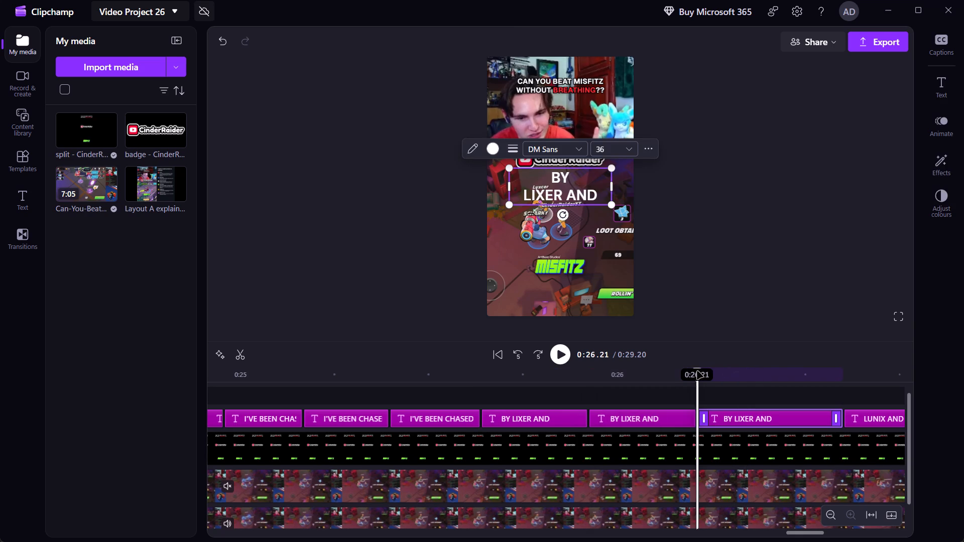
# Colour only the word BY green (#8BF520) in the first BY LIXER AND caption segment.
pyautogui.click(535, 377)
pyautogui.click(534, 422)
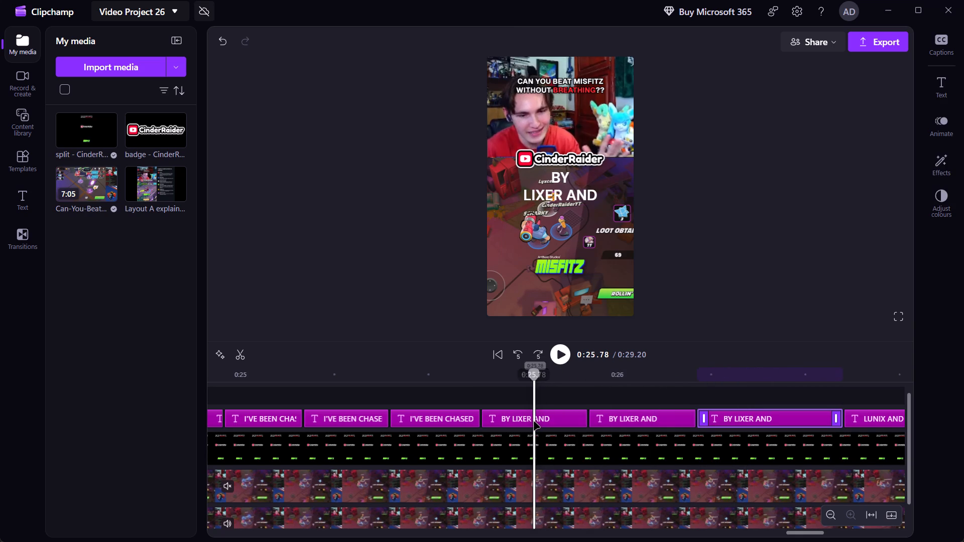
pyautogui.click(540, 422)
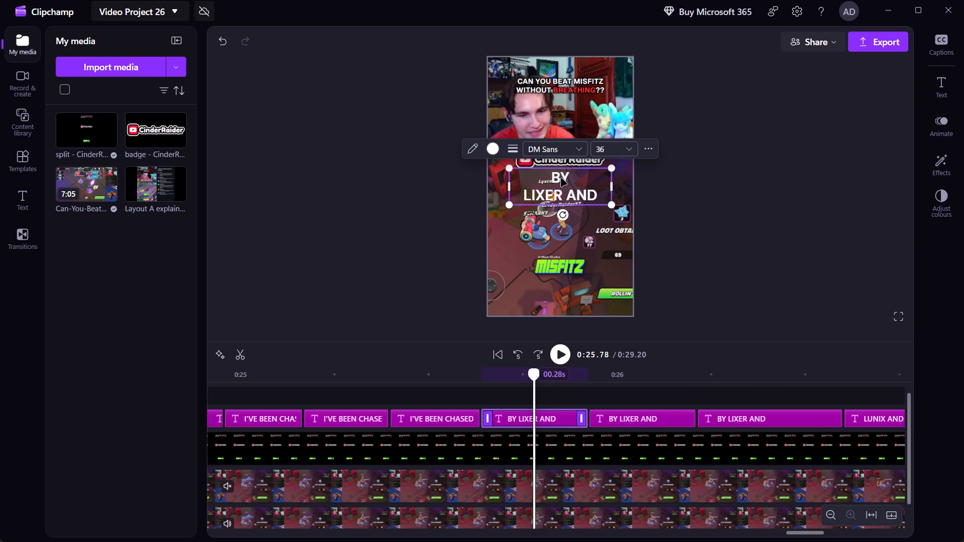
pyautogui.doubleClick(561, 179)
pyautogui.doubleClick(561, 179)
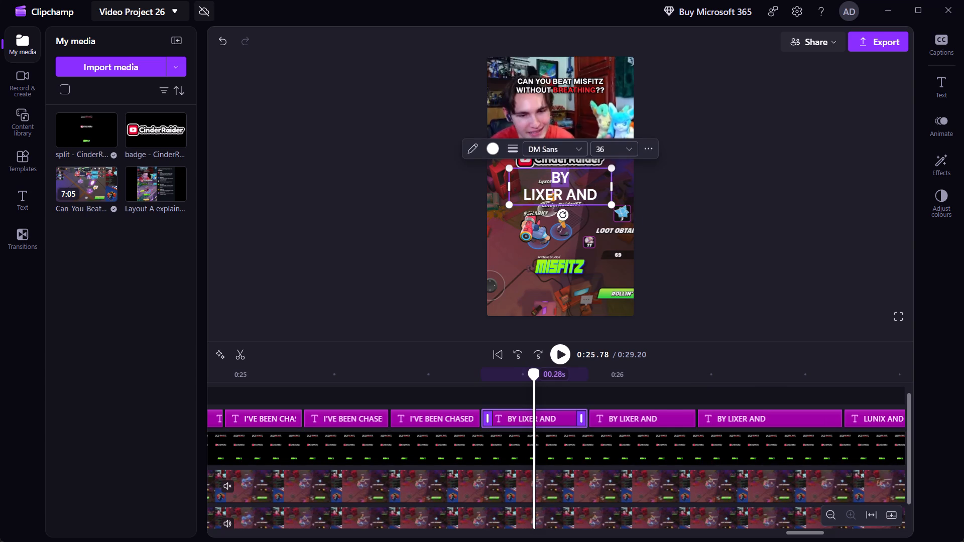
pyautogui.click(490, 144)
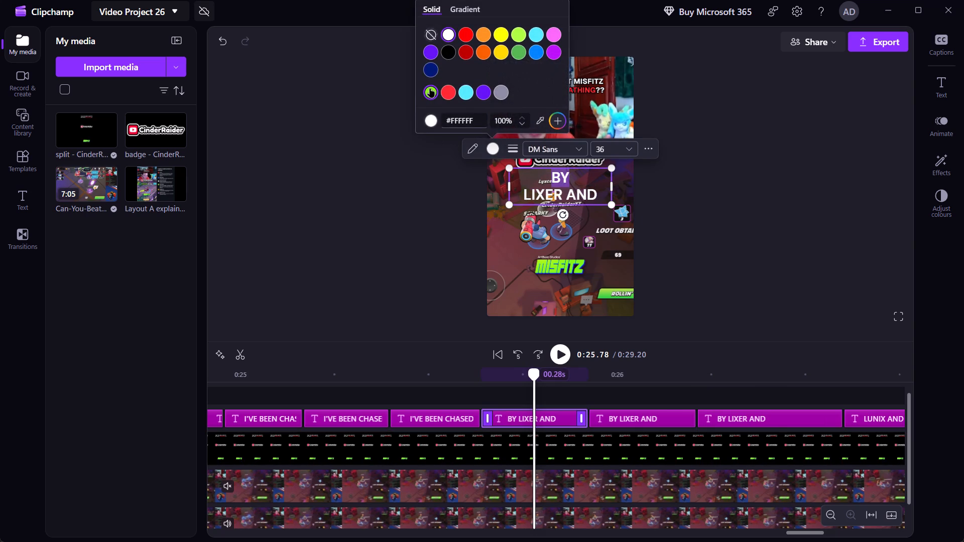
pyautogui.click(430, 88)
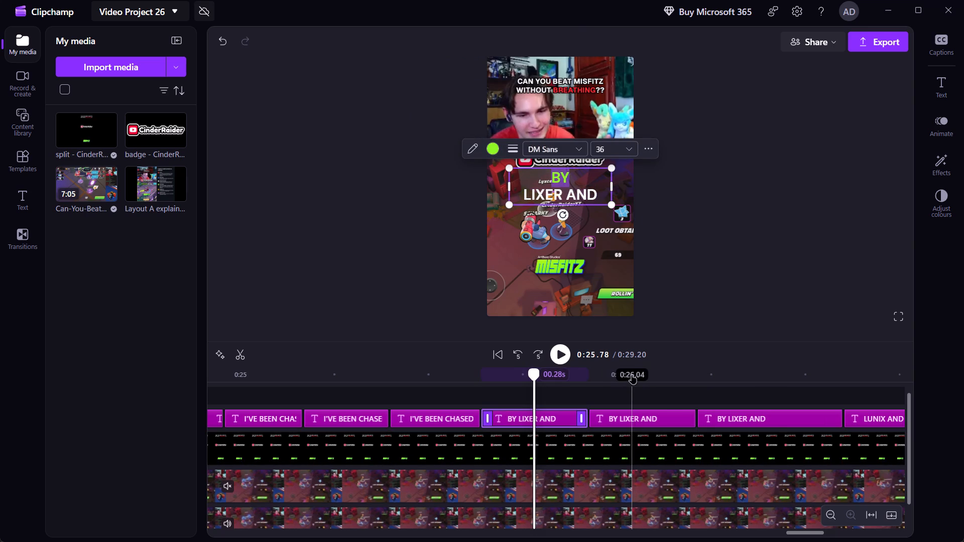
# Colour only the word LIXER green (#8BF520) in the second BY LIXER AND caption segment.
pyautogui.click(632, 375)
pyautogui.click(541, 195)
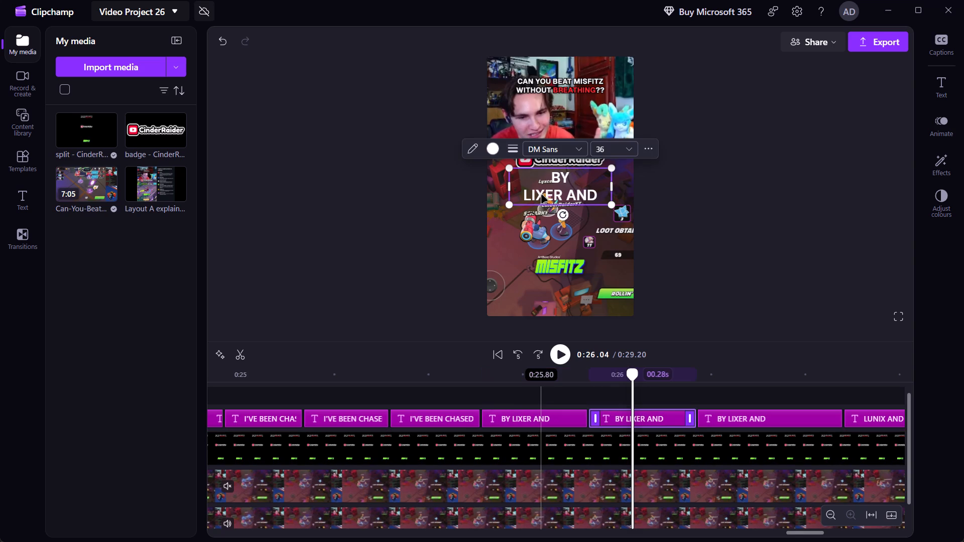
pyautogui.doubleClick(541, 195)
pyautogui.doubleClick(541, 195)
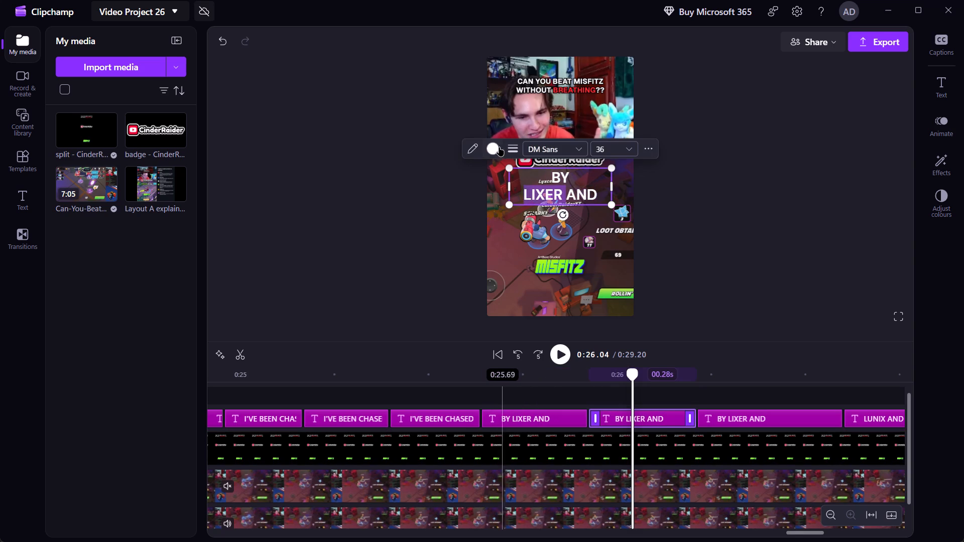
pyautogui.click(498, 146)
pyautogui.click(434, 89)
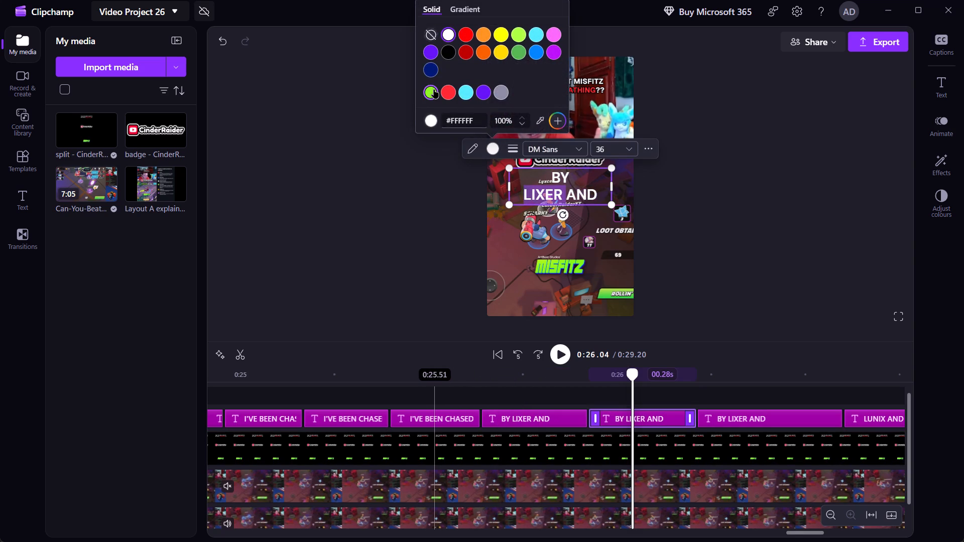
# Colour only the word AND green (#8BF520) in the third BY LIXER AND caption segment.
pyautogui.click(756, 386)
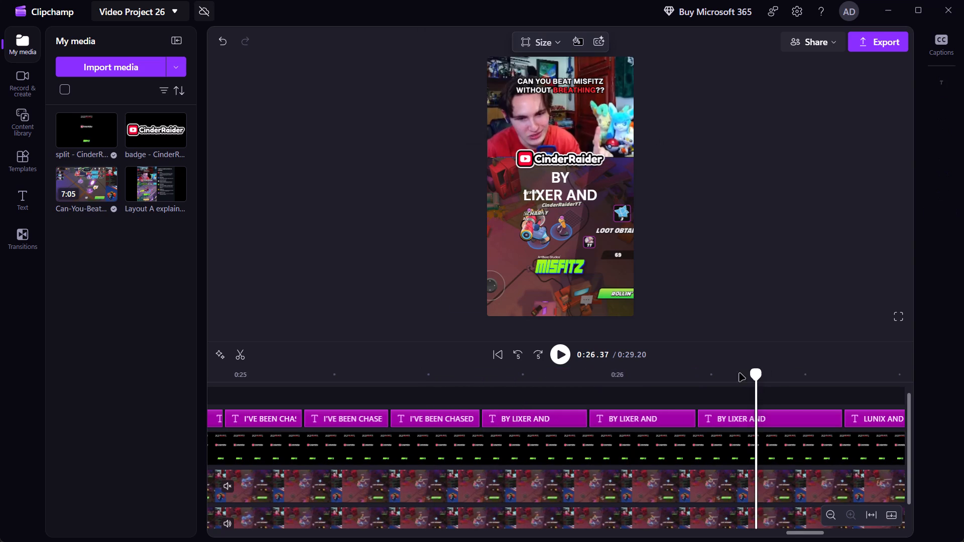
pyautogui.click(575, 197)
pyautogui.doubleClick(575, 197)
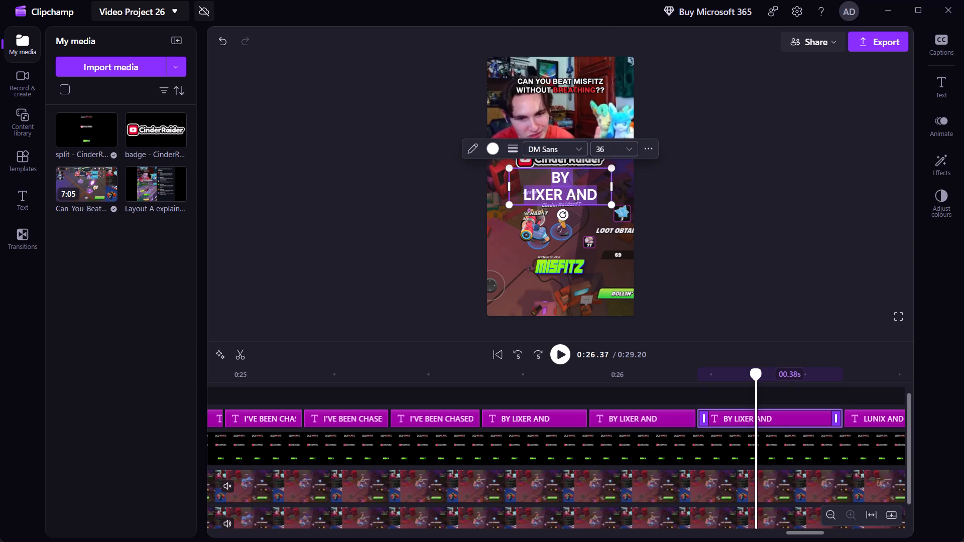
pyautogui.doubleClick(575, 197)
pyautogui.click(494, 153)
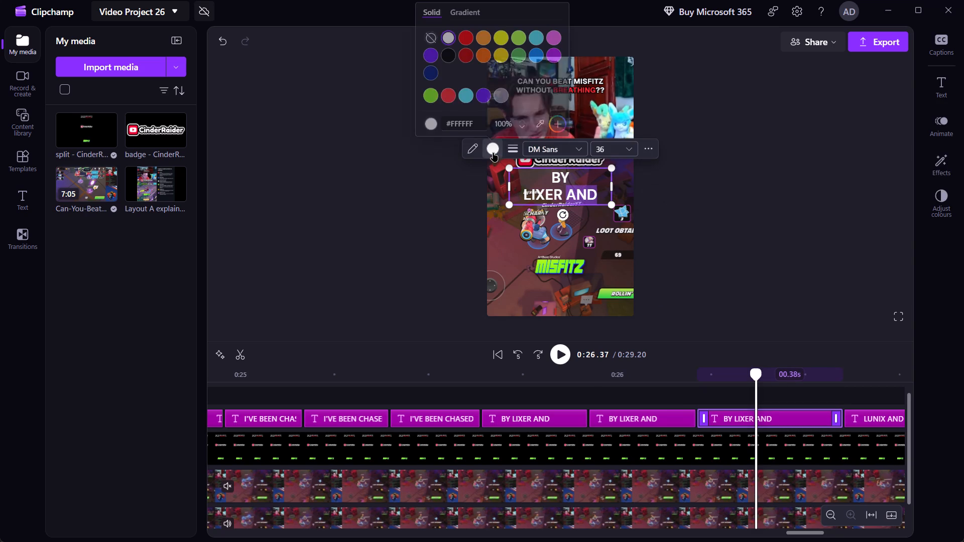
pyautogui.click(431, 91)
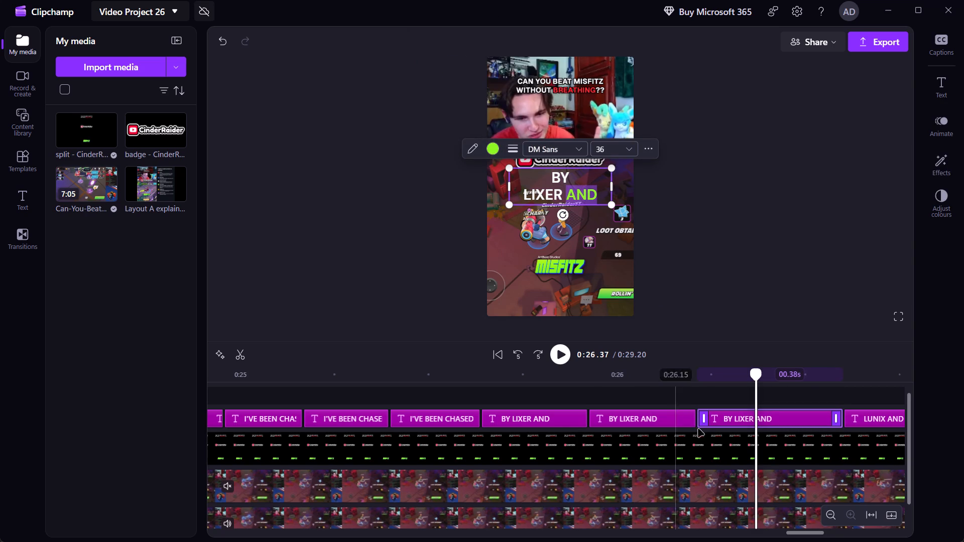
# Split the LUNIX AND EGG caption clip at 0:27.26 and 0:27.82 into three segments.
pyautogui.hscroll(-3, 656, 374)
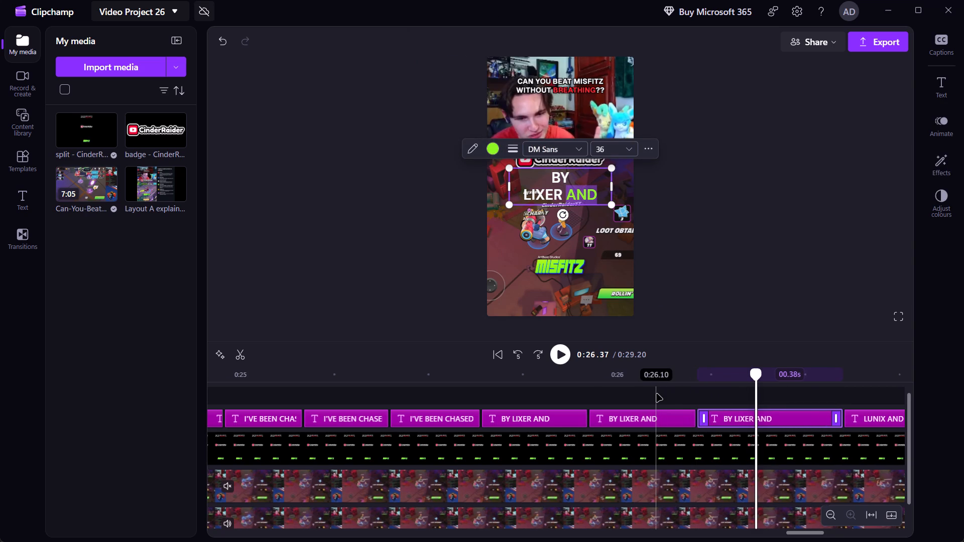
pyautogui.hscroll(-2, 656, 393)
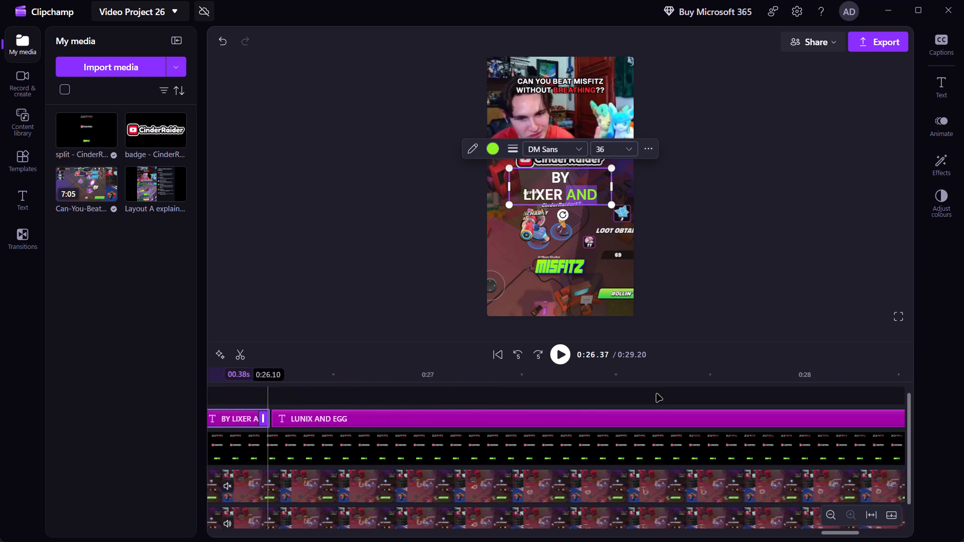
pyautogui.hscroll(-1, 656, 393)
pyautogui.keyDown('ctrl'); pyautogui.scroll(-1, 656, 393); pyautogui.keyUp('ctrl')
pyautogui.hscroll(-1, 656, 393)
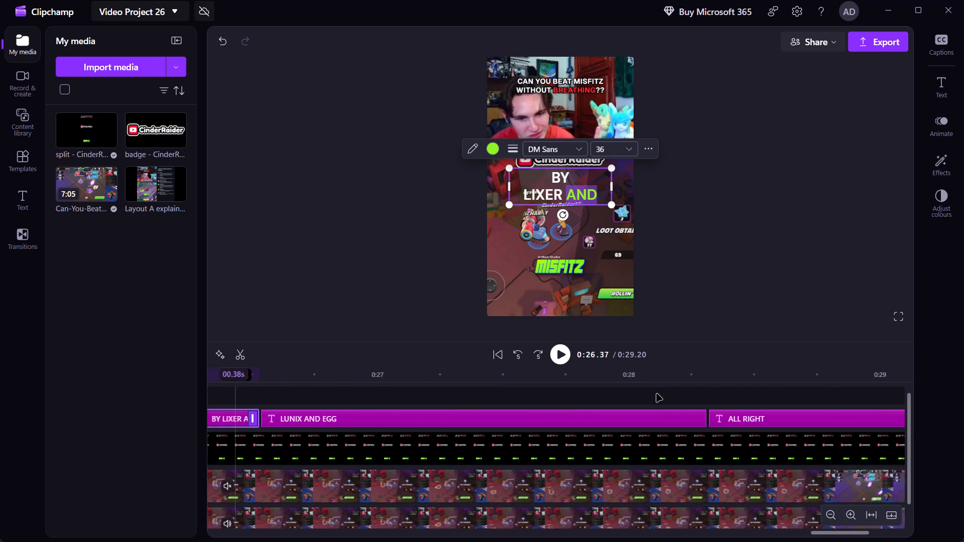
pyautogui.hscroll(1, 656, 393)
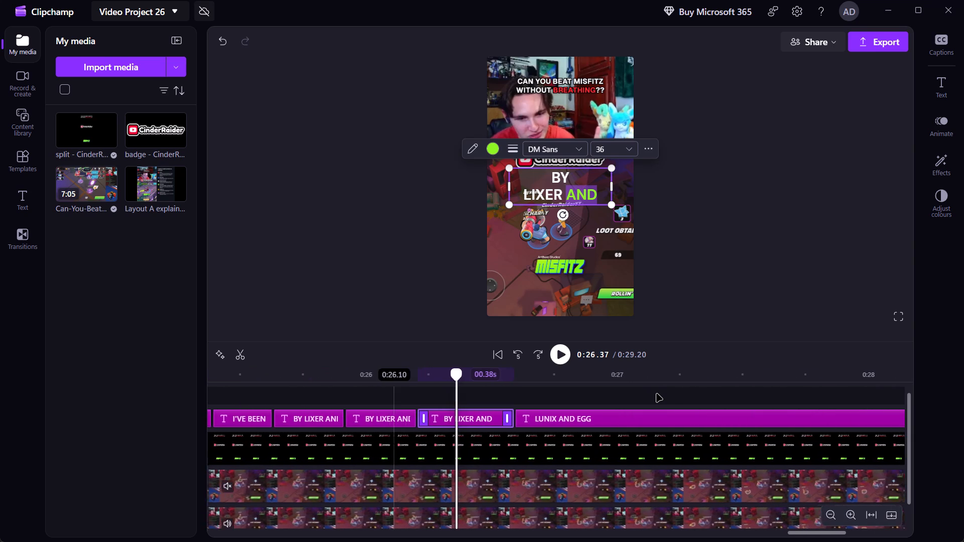
pyautogui.hscroll(1, 656, 393)
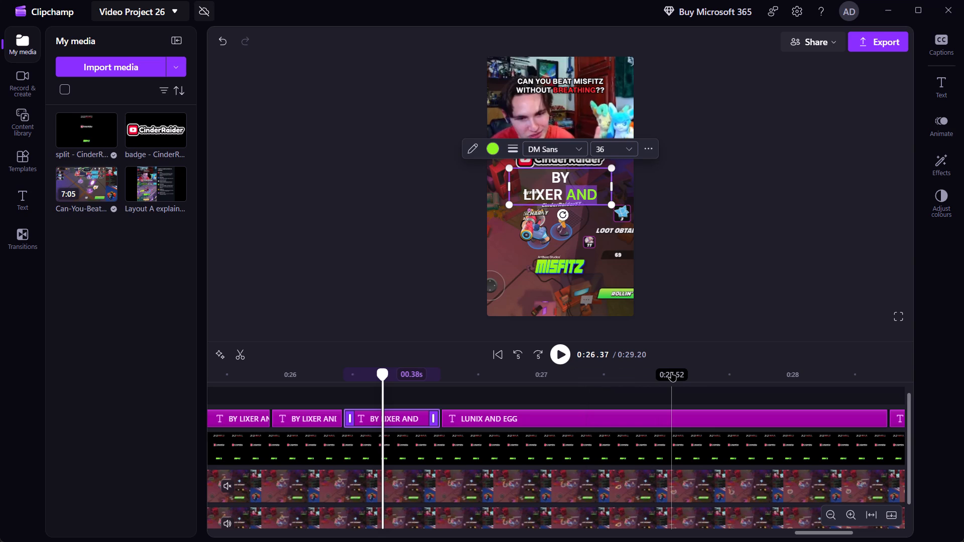
pyautogui.click(607, 374)
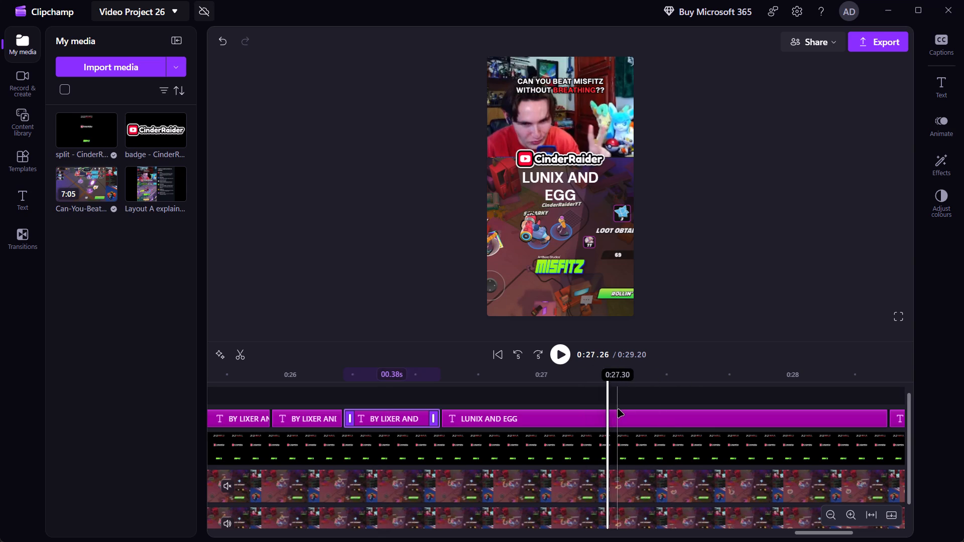
pyautogui.click(622, 415)
pyautogui.press('s')
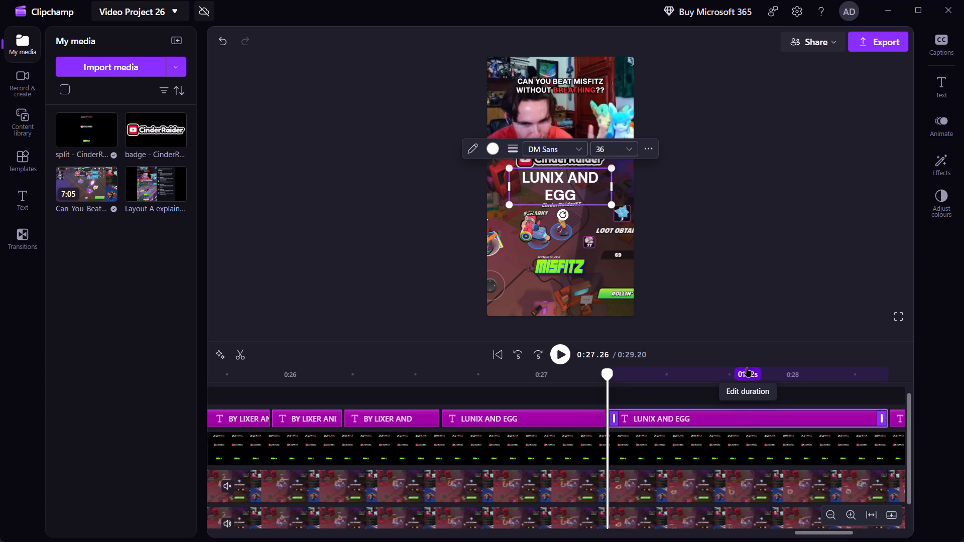
pyautogui.click(747, 382)
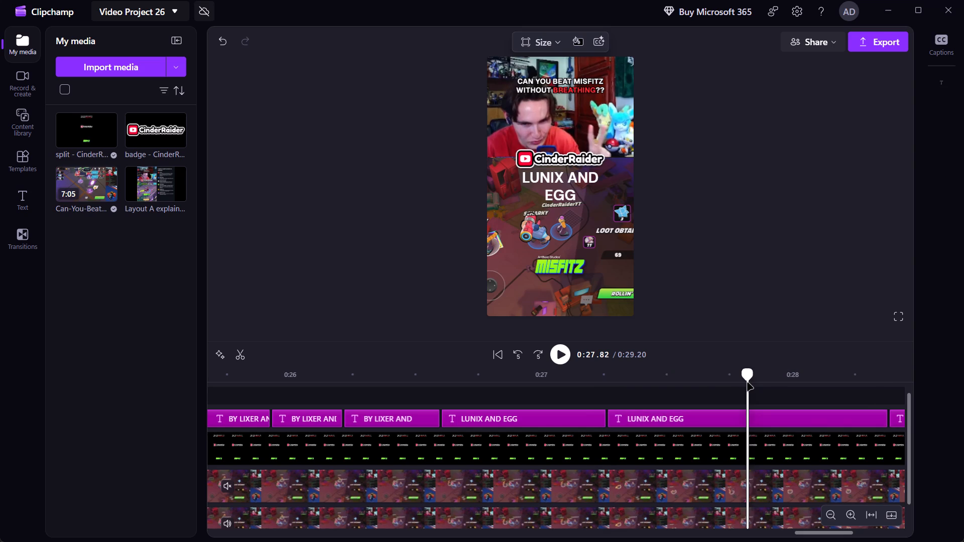
pyautogui.click(758, 420)
pyautogui.press('s')
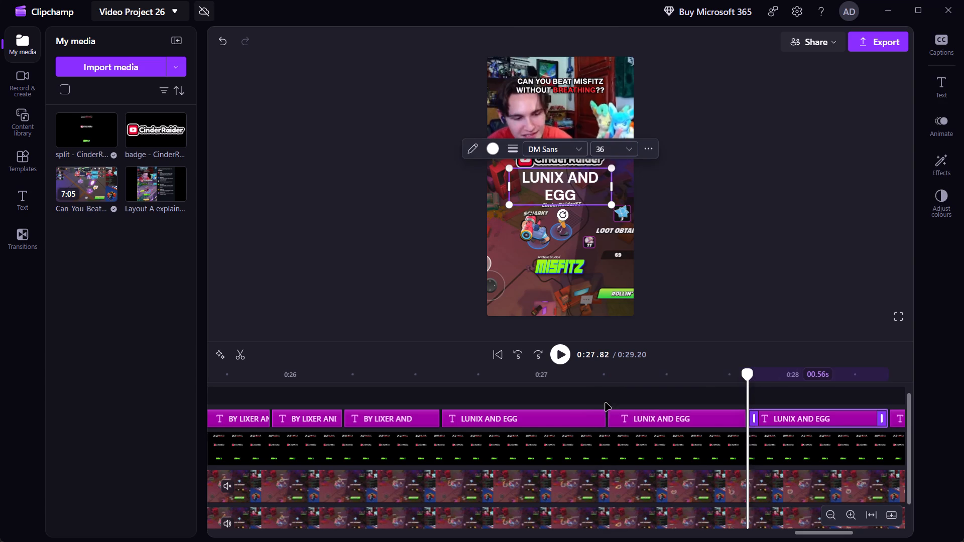
# Colour only the word LUNIX green (#8BF520) in the first LUNIX AND EGG caption segment.
pyautogui.click(568, 386)
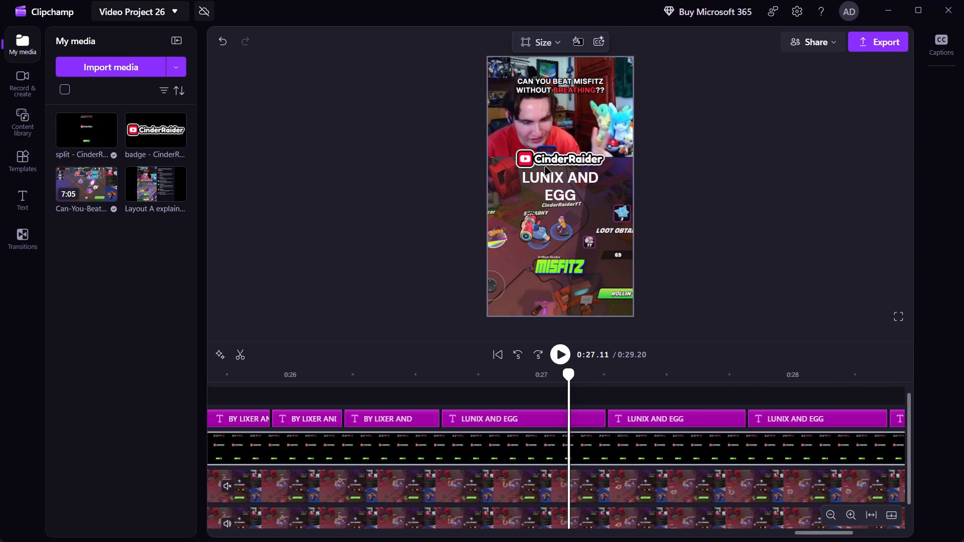
pyautogui.doubleClick(548, 173)
pyautogui.doubleClick(548, 173)
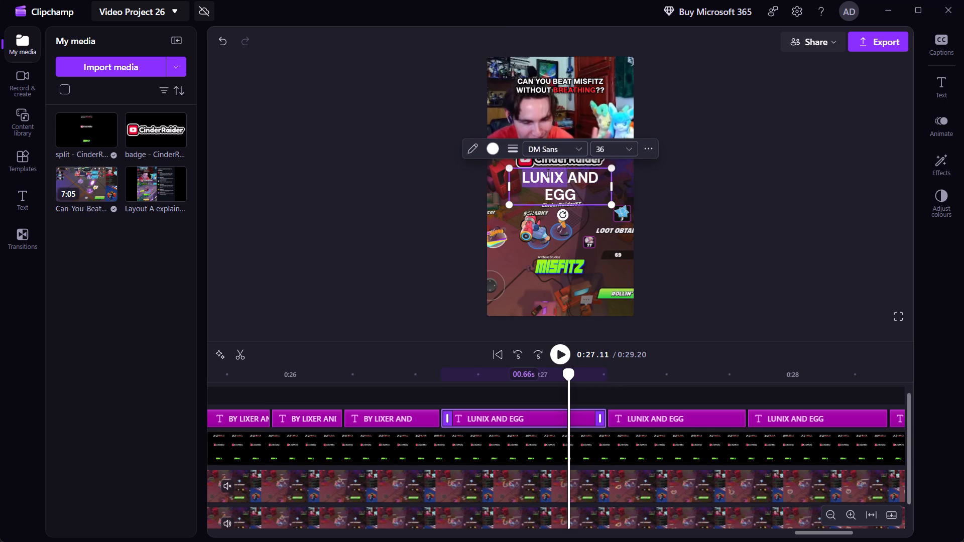
pyautogui.click(497, 146)
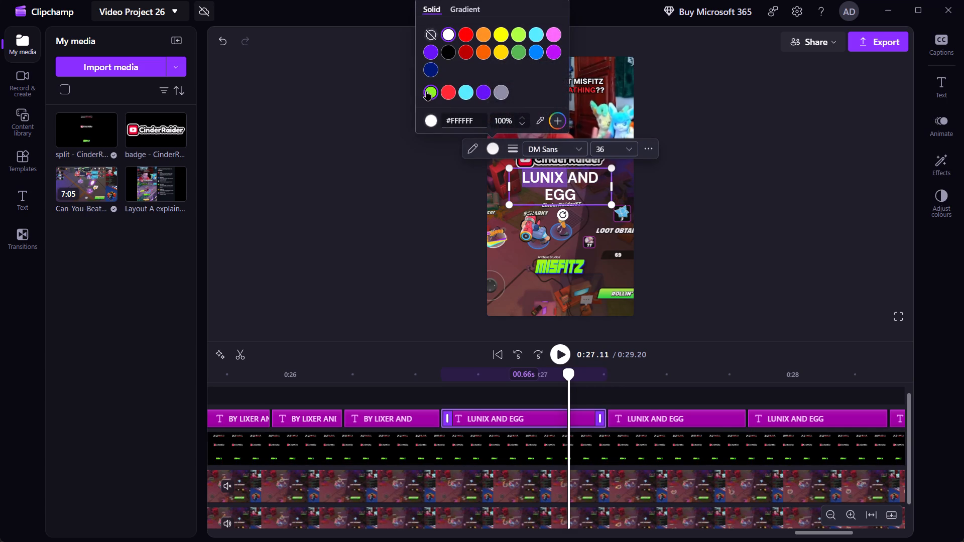
pyautogui.click(427, 91)
# Colour only the word AND green (#8BF520) in the second LUNIX AND EGG caption segment.
pyautogui.click(642, 378)
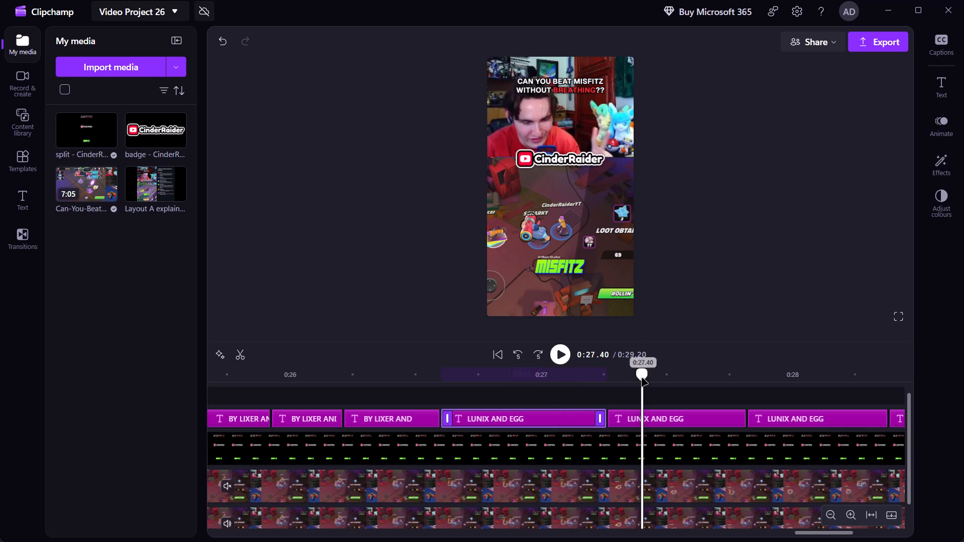
pyautogui.click(578, 182)
pyautogui.doubleClick(578, 182)
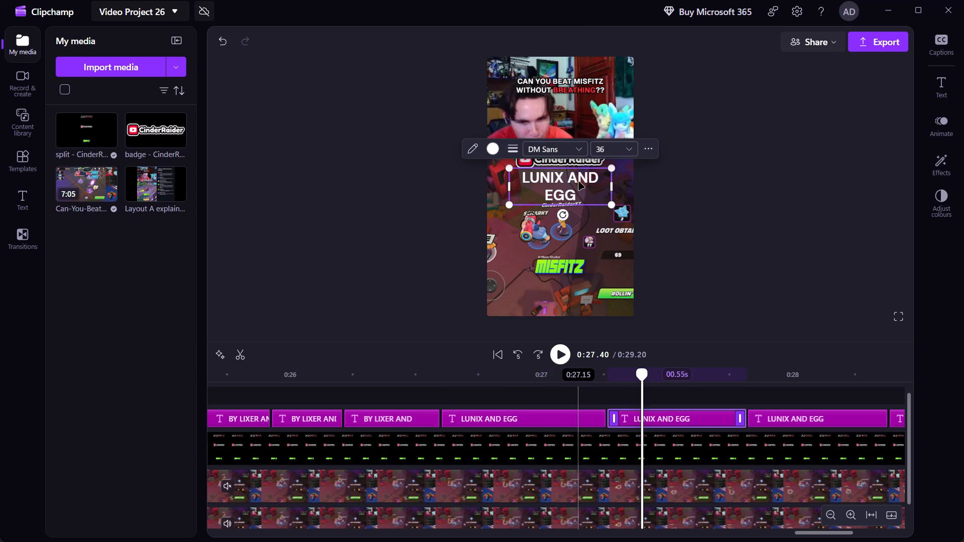
pyautogui.doubleClick(578, 182)
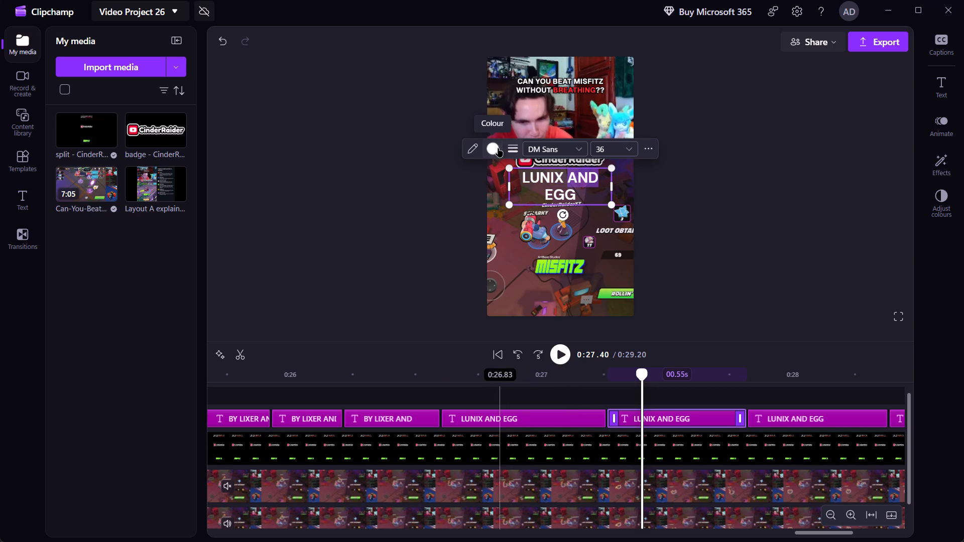
pyautogui.click(499, 148)
pyautogui.click(432, 100)
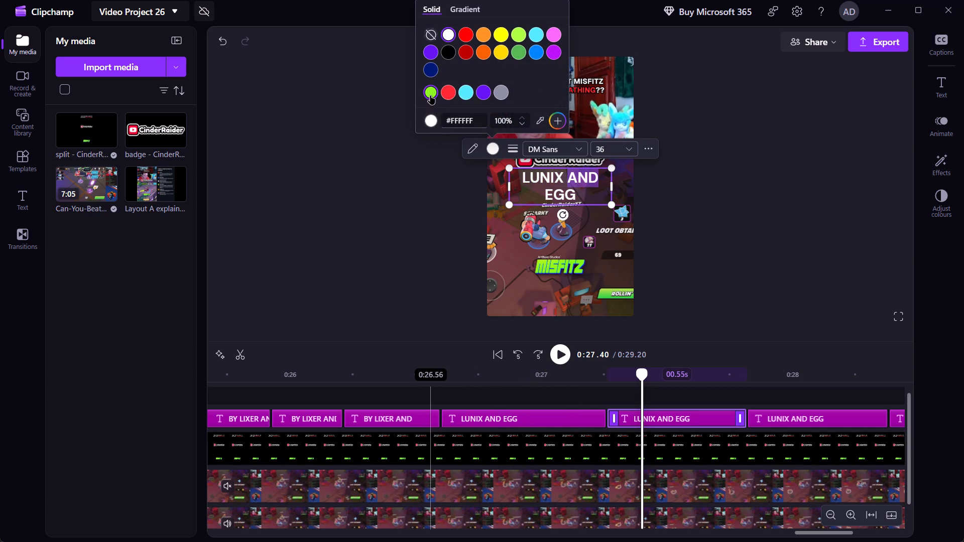
pyautogui.click(431, 95)
# Colour only the word EGG green (#8BF520) in the third LUNIX AND EGG caption segment.
pyautogui.click(756, 368)
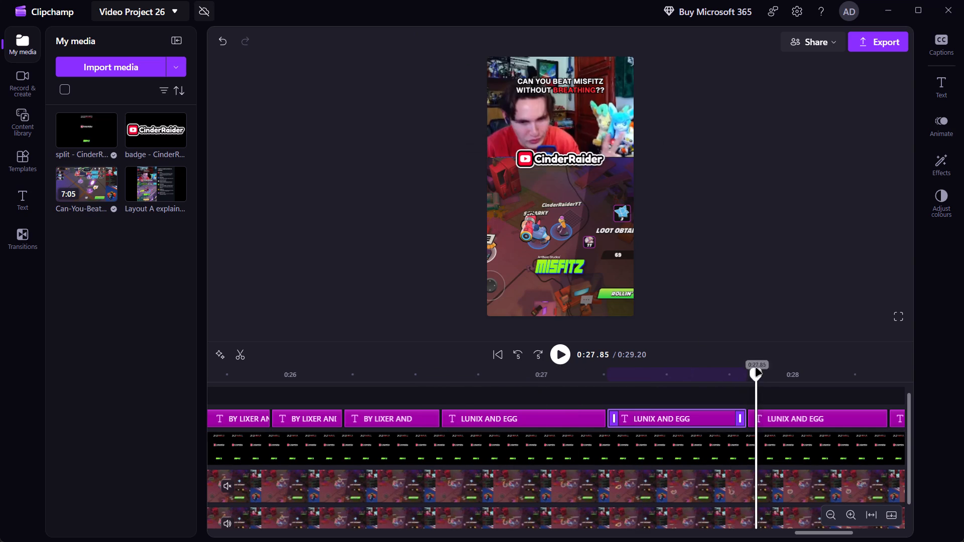
pyautogui.click(557, 195)
pyautogui.doubleClick(557, 195)
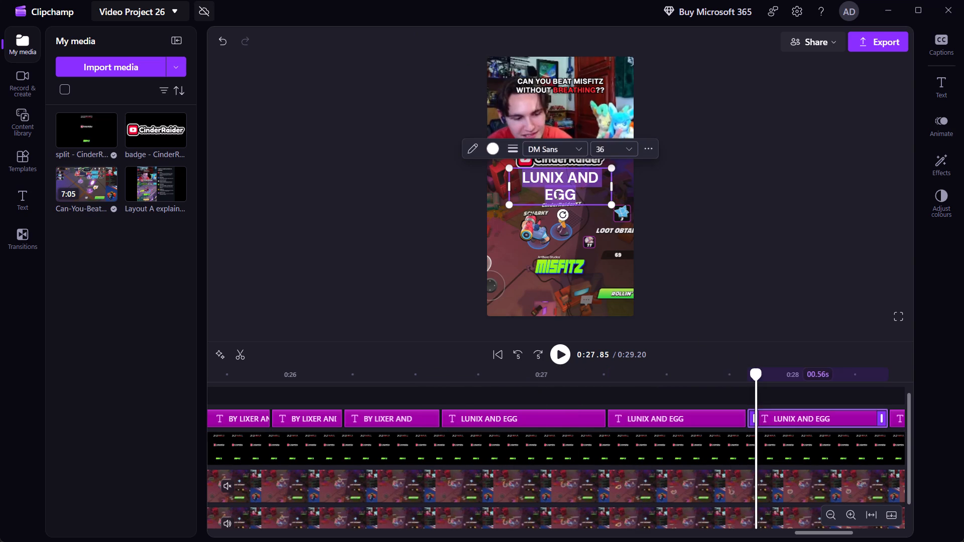
pyautogui.doubleClick(557, 195)
pyautogui.click(490, 152)
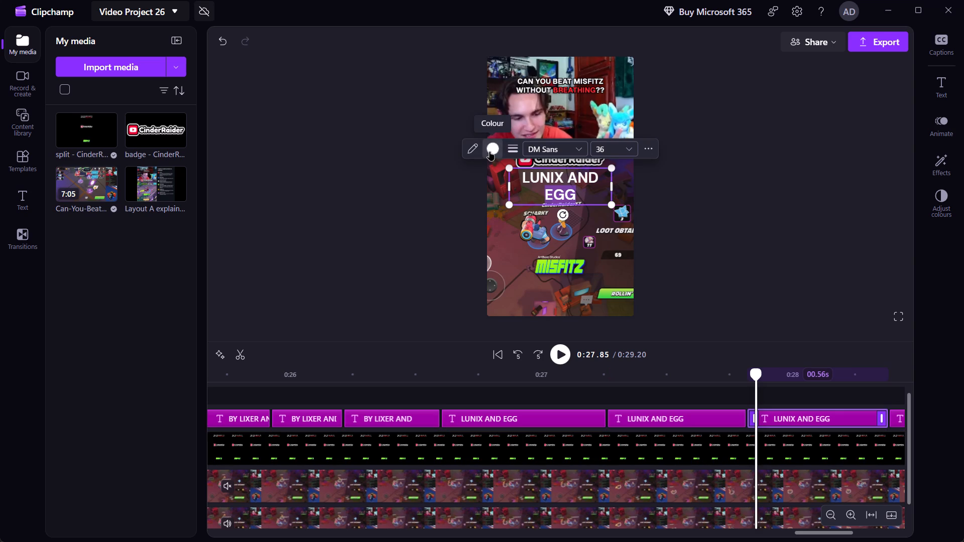
pyautogui.click(429, 93)
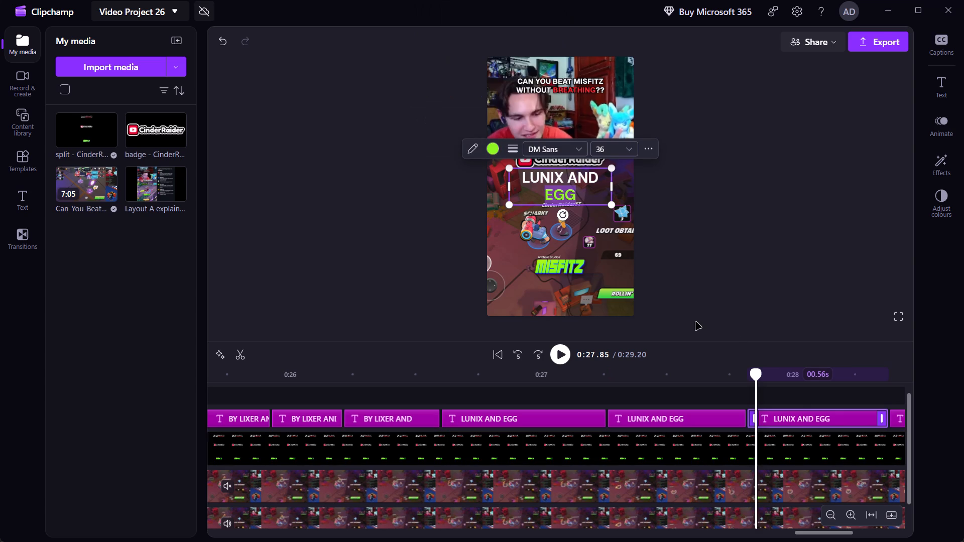
# Split the ALL RIGHT caption clip at 0:28.79 into two segments.
pyautogui.click(803, 387)
pyautogui.hscroll(-1, 803, 387)
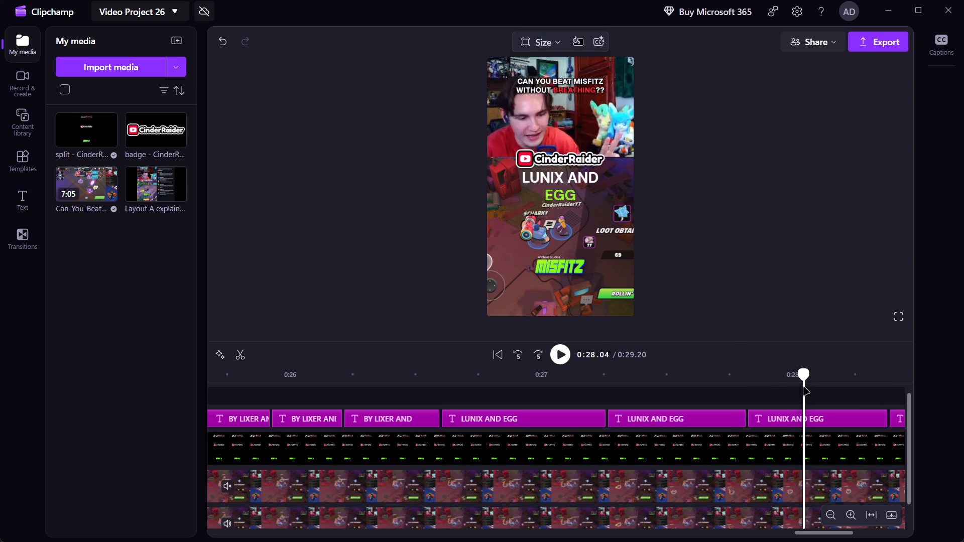
pyautogui.hscroll(-2, 803, 387)
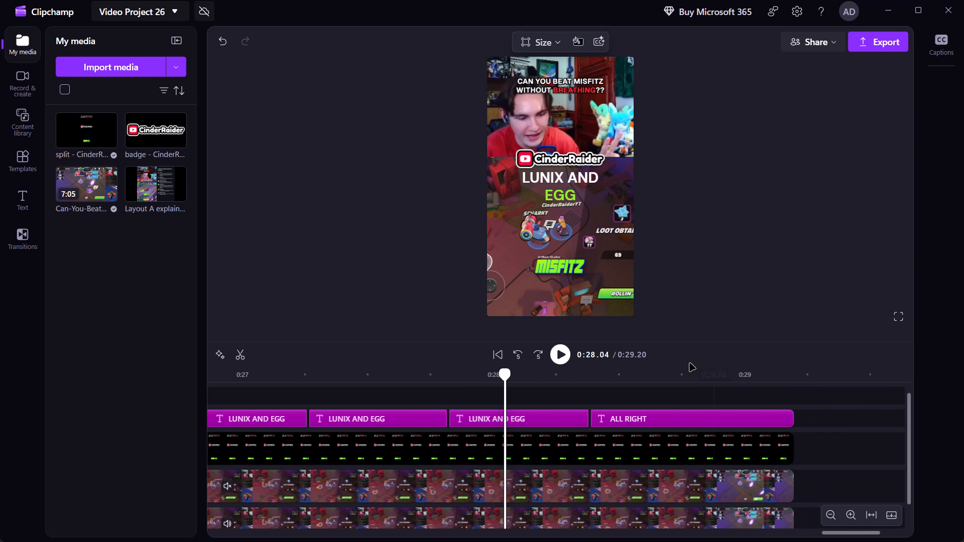
pyautogui.click(692, 371)
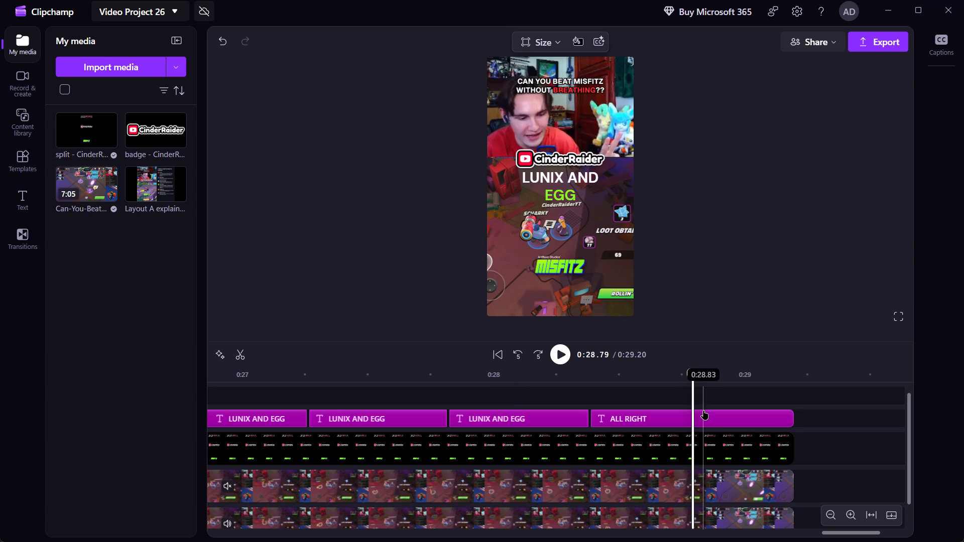
pyautogui.click(706, 415)
pyautogui.press('s')
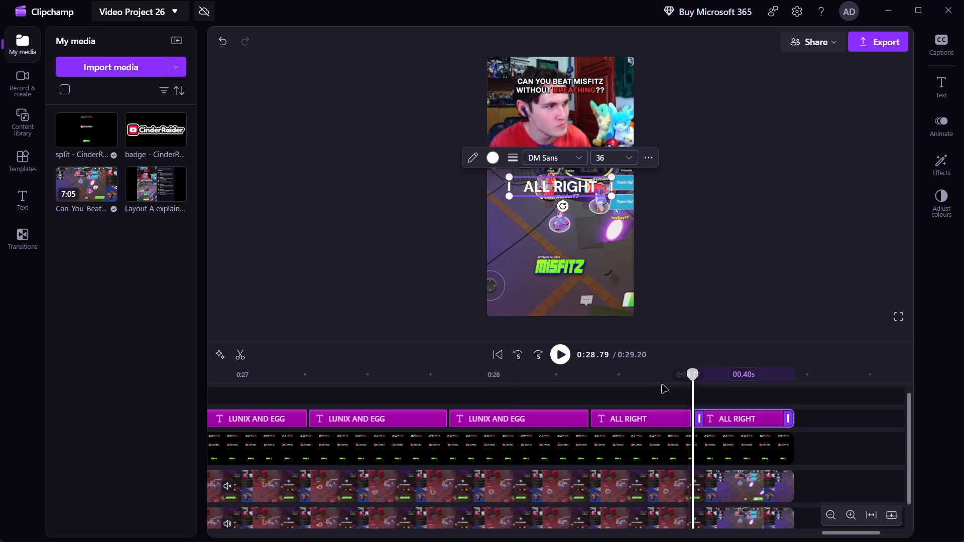
# Colour only the word ALL green (#8BF520) in the first ALL RIGHT caption segment.
pyautogui.click(645, 370)
pyautogui.doubleClick(537, 186)
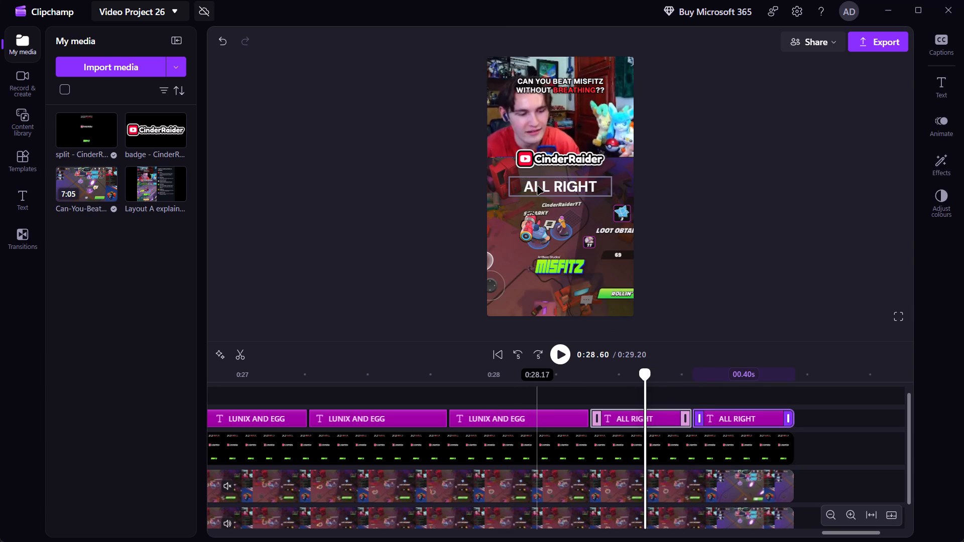
pyautogui.doubleClick(537, 186)
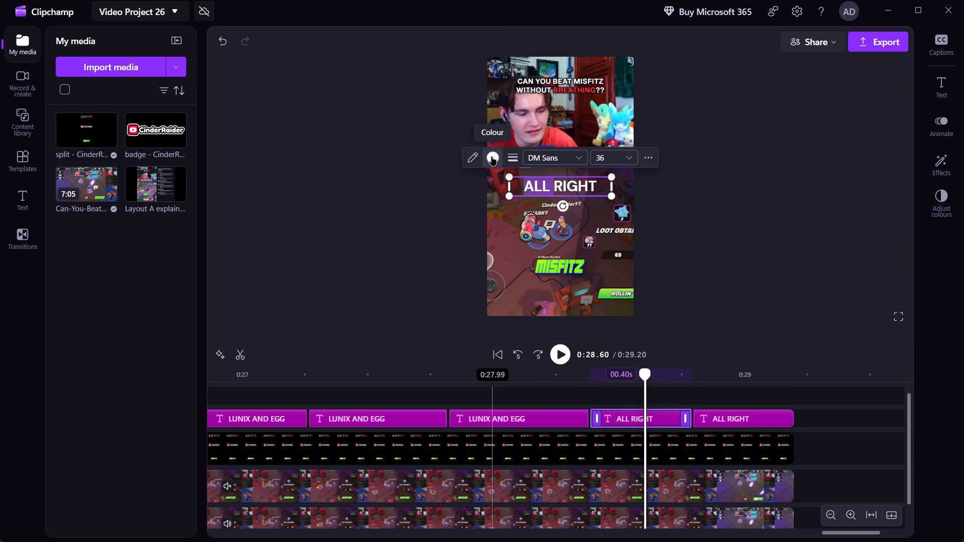
pyautogui.click(492, 157)
pyautogui.click(426, 99)
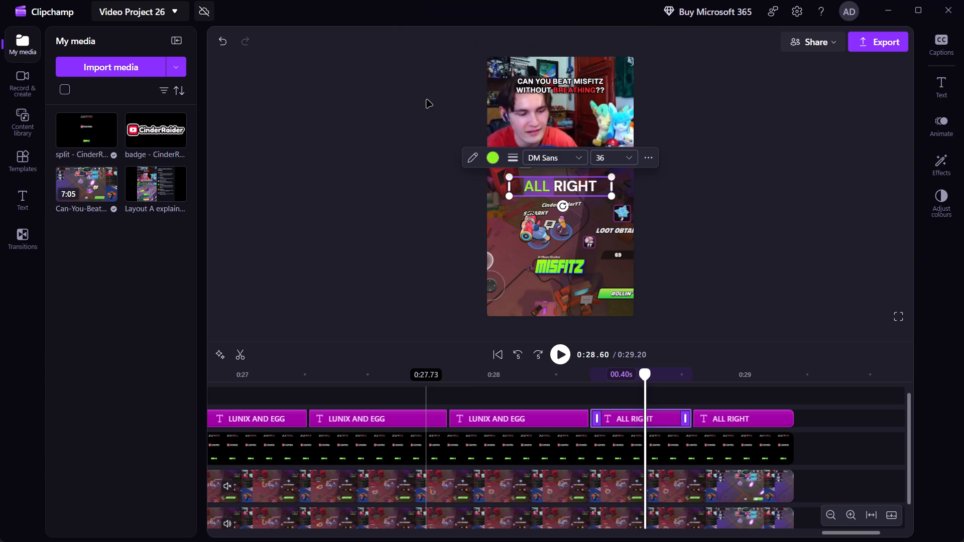
# Colour only the word RIGHT green (#8BF520) in the second ALL RIGHT caption segment.
pyautogui.click(738, 371)
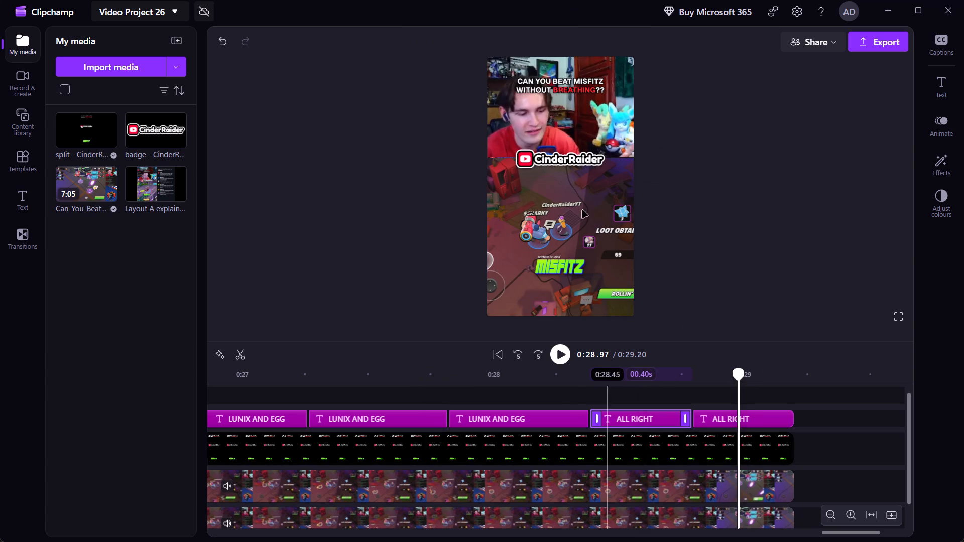
pyautogui.click(570, 184)
pyautogui.doubleClick(570, 184)
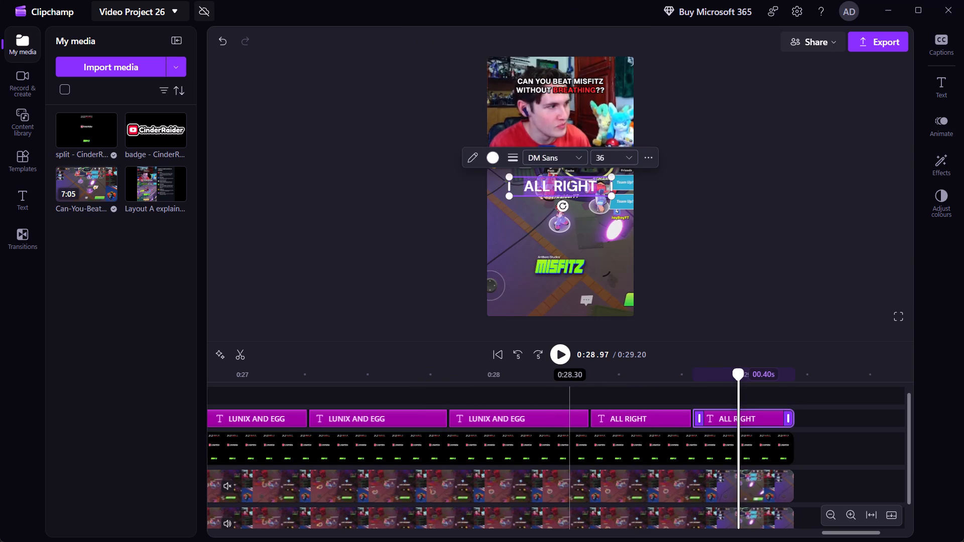
pyautogui.doubleClick(570, 184)
pyautogui.doubleClick(569, 184)
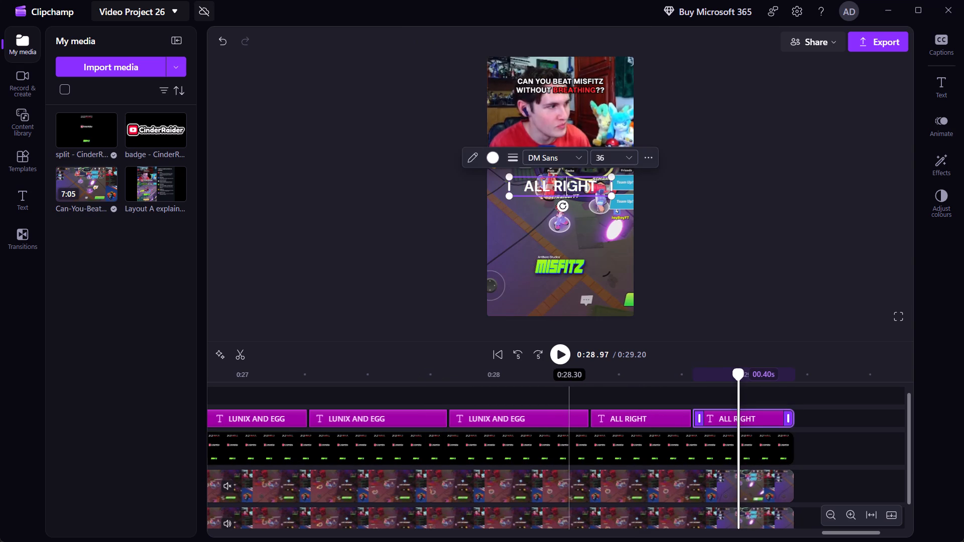
pyautogui.click(492, 153)
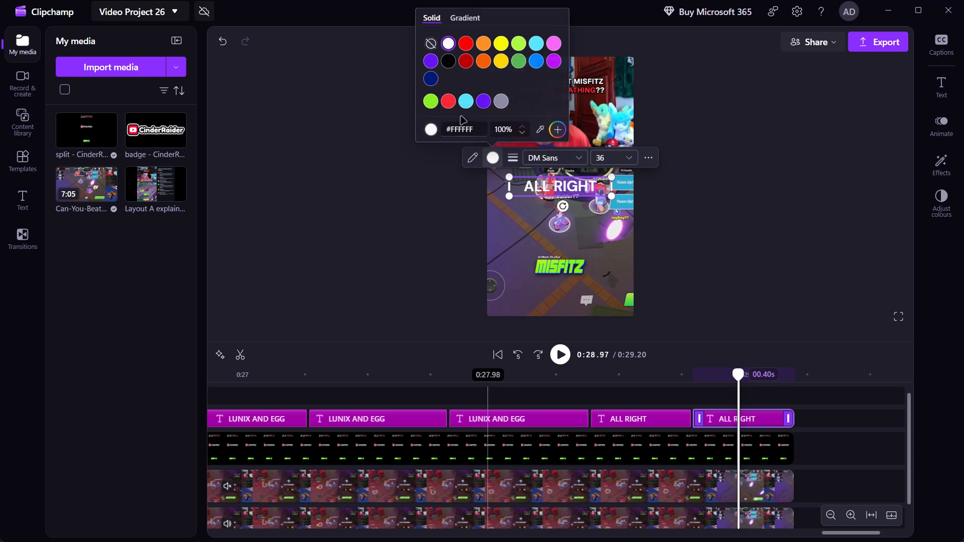
pyautogui.click(431, 99)
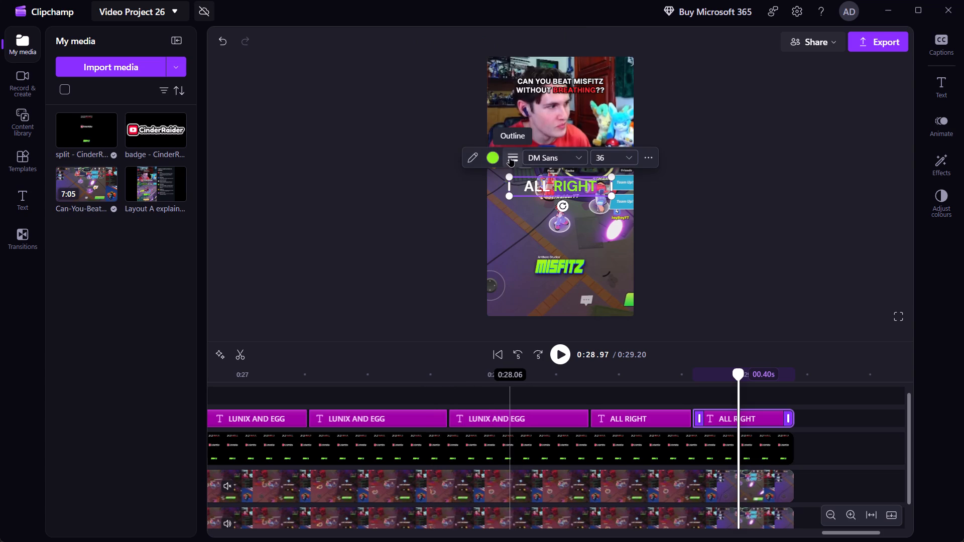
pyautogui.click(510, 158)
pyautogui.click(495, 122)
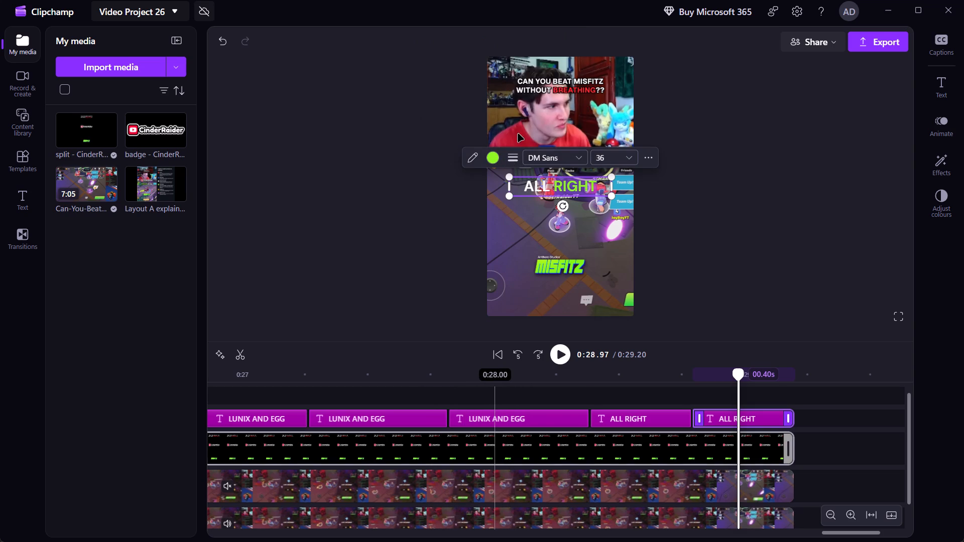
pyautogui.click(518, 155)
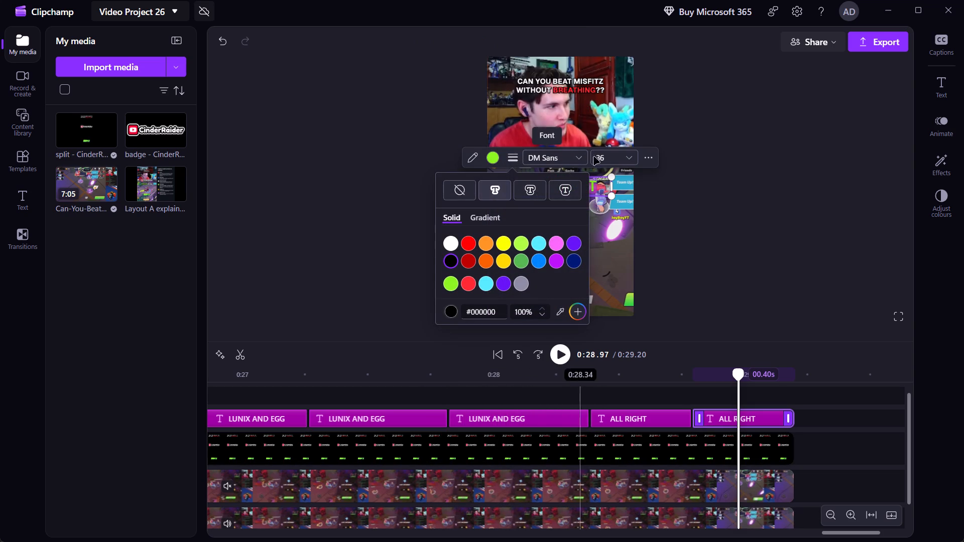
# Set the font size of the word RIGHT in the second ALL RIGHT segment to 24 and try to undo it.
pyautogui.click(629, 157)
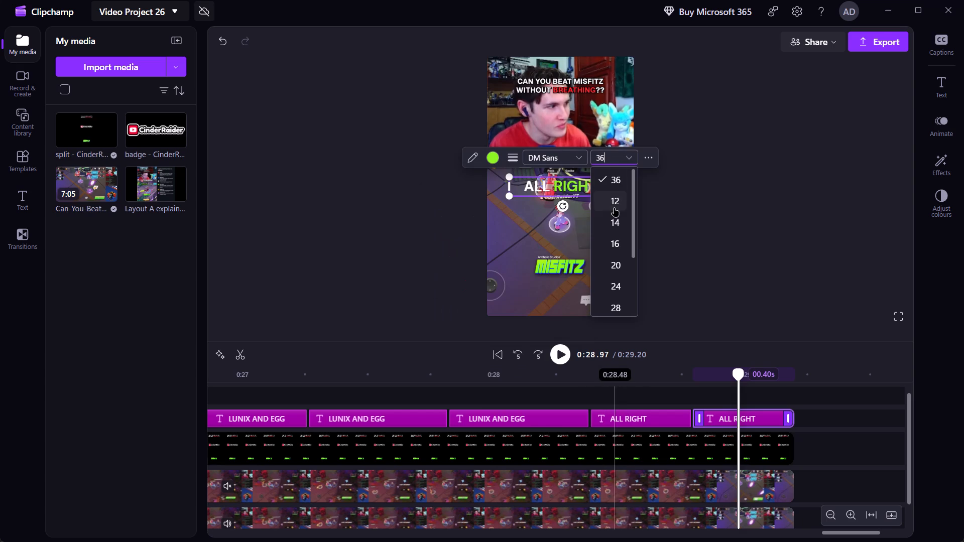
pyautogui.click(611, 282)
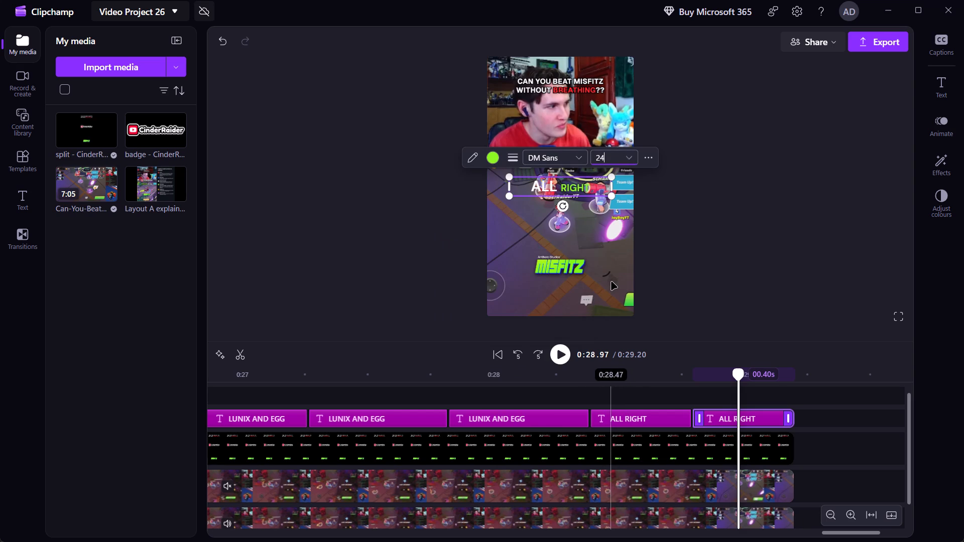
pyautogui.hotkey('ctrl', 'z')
# Set the font size of the word RIGHT in the second ALL RIGHT caption segment to 32.
pyautogui.click(626, 160)
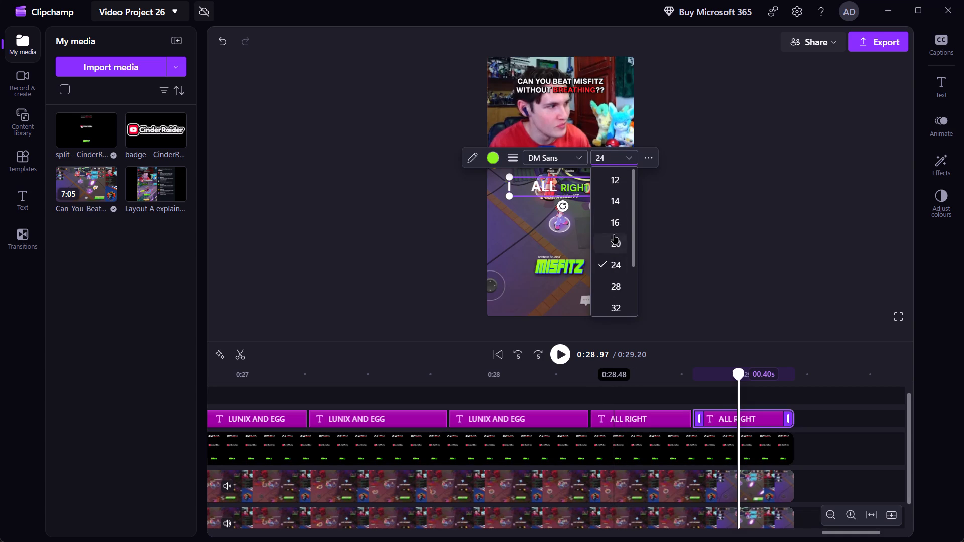
pyautogui.scroll(-1, 614, 234)
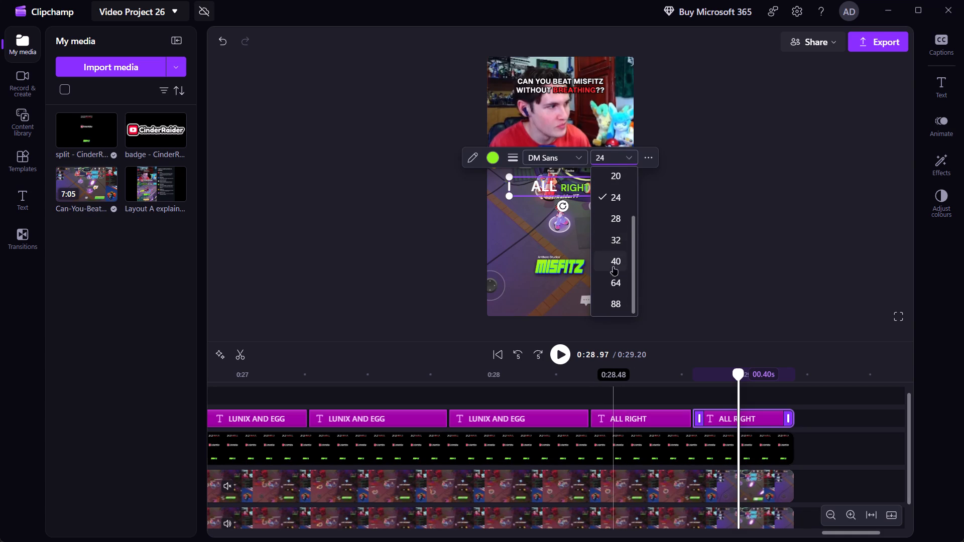
pyautogui.scroll(-1, 615, 259)
pyautogui.click(610, 242)
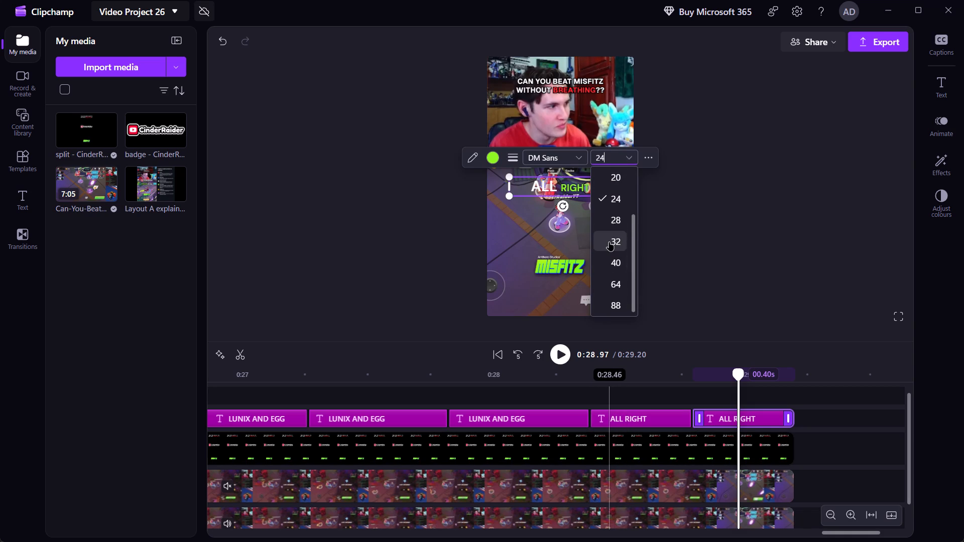
pyautogui.click(743, 298)
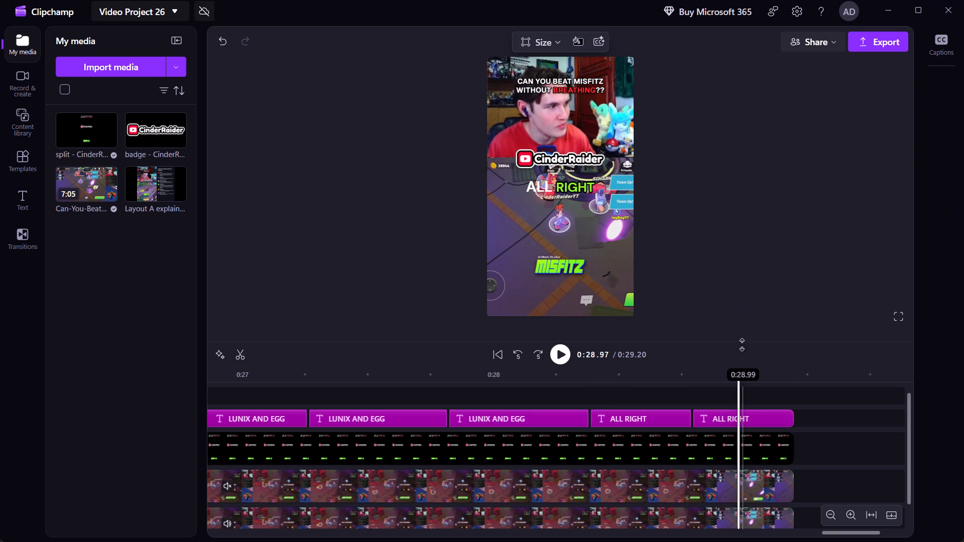
# Set the whole second ALL RIGHT caption, with RIGHT in green, to font size 24 and give it a thin black outline.
pyautogui.click(725, 391)
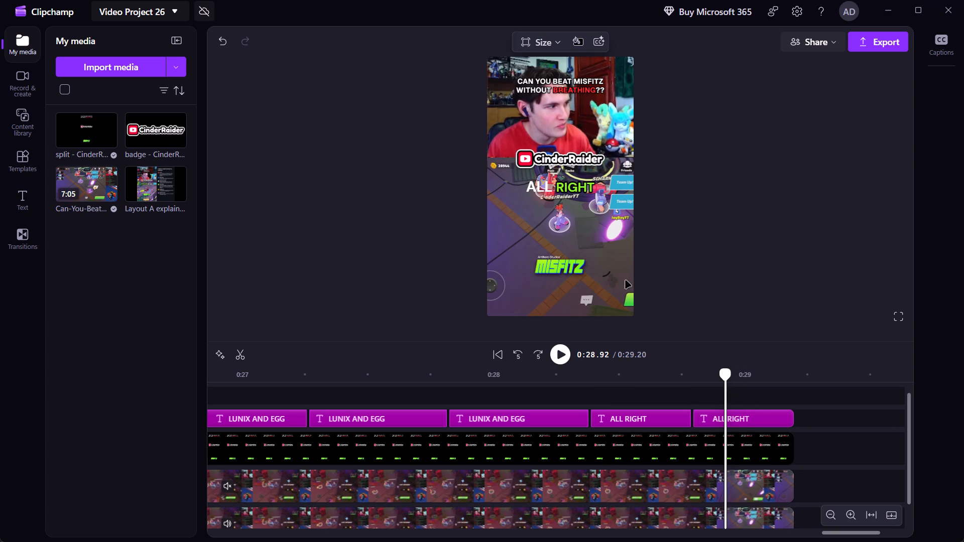
pyautogui.click(553, 190)
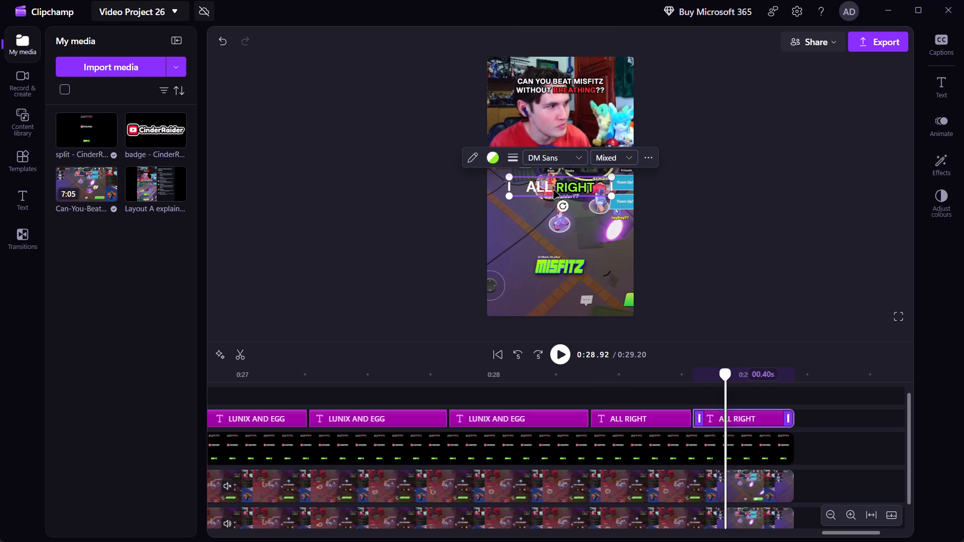
pyautogui.click(625, 161)
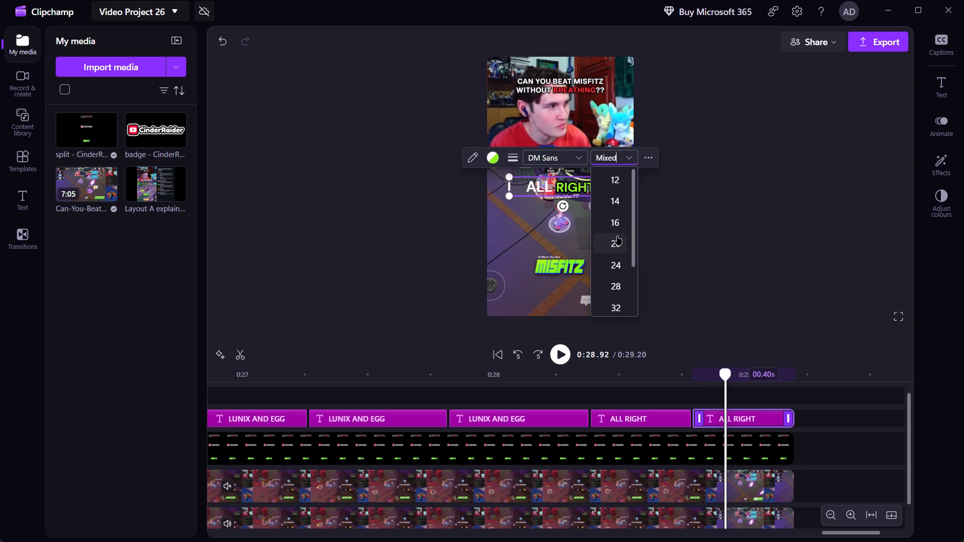
pyautogui.click(618, 258)
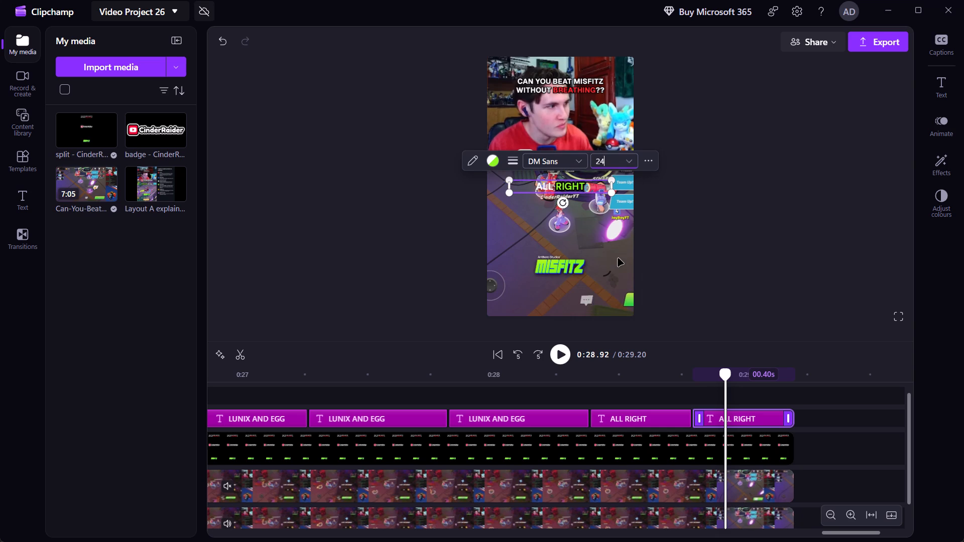
pyautogui.click(511, 159)
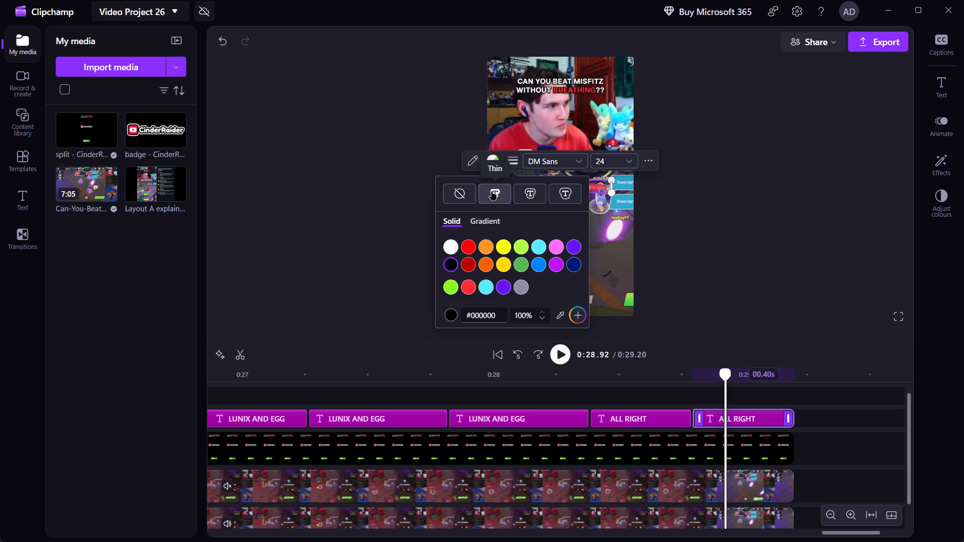
pyautogui.click(492, 191)
pyautogui.click(742, 233)
# Give the first ALL RIGHT caption, with ALL in green, a thin black outline and set its font size to 24.
pyautogui.click(711, 372)
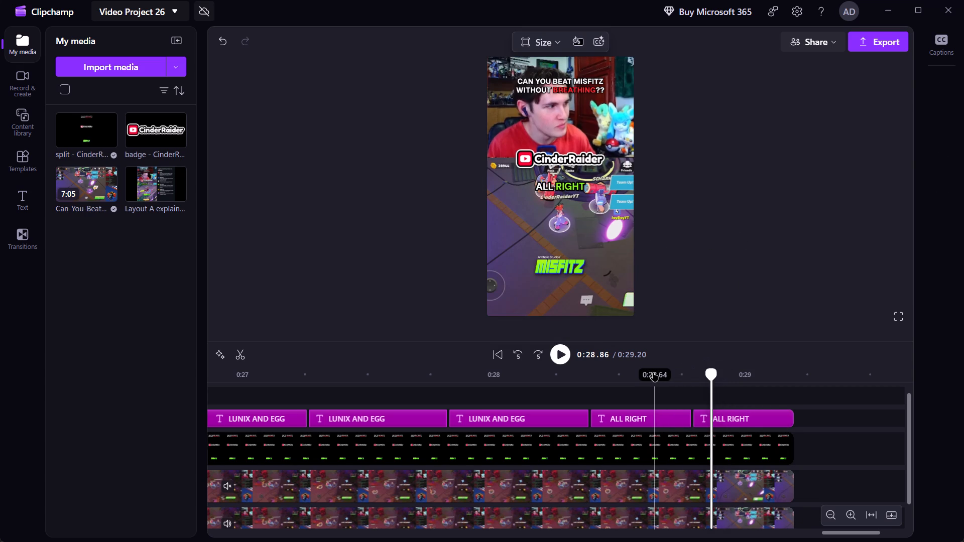
pyautogui.click(654, 372)
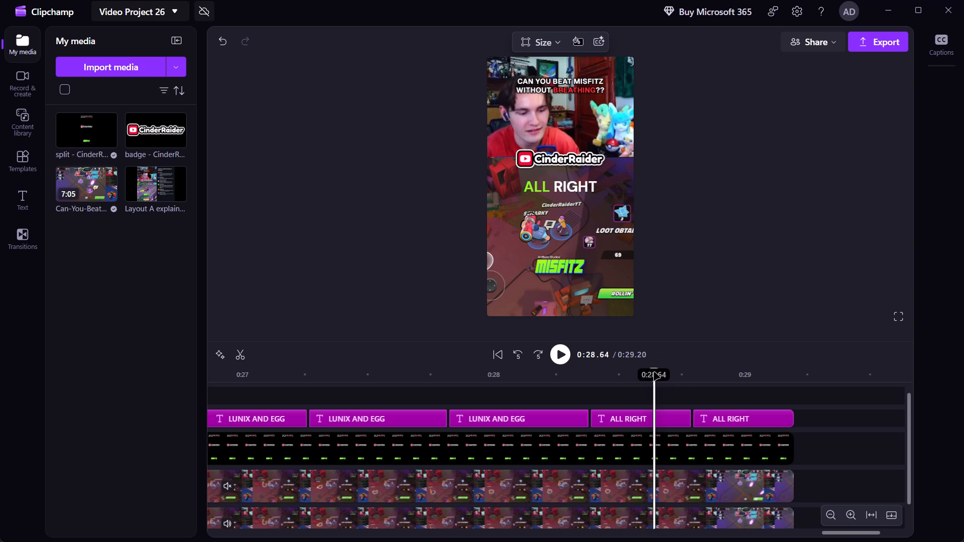
pyautogui.click(742, 368)
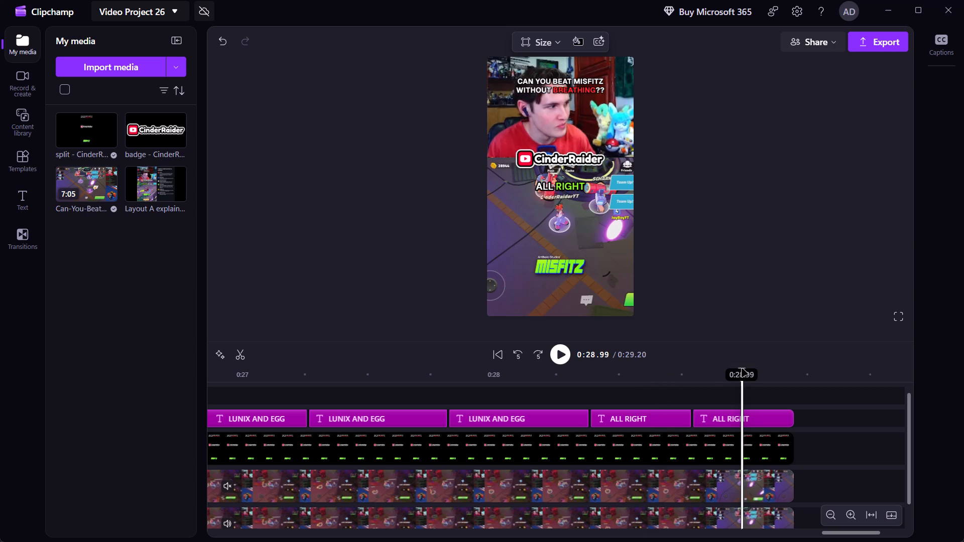
pyautogui.click(656, 376)
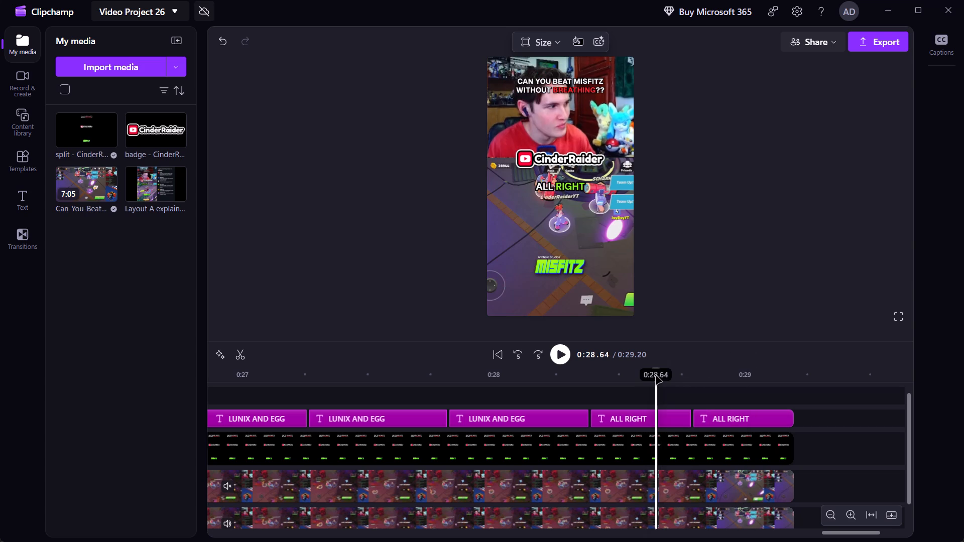
pyautogui.click(545, 190)
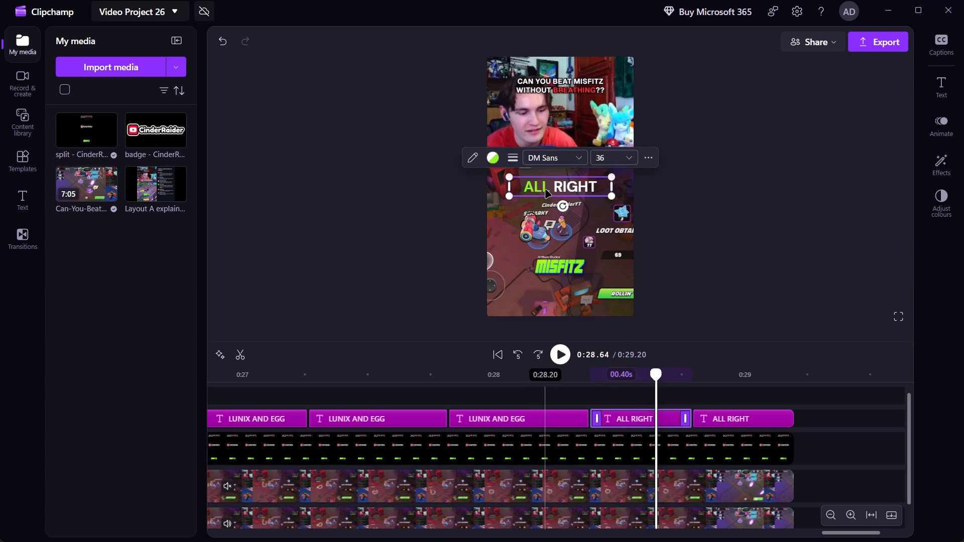
pyautogui.click(510, 160)
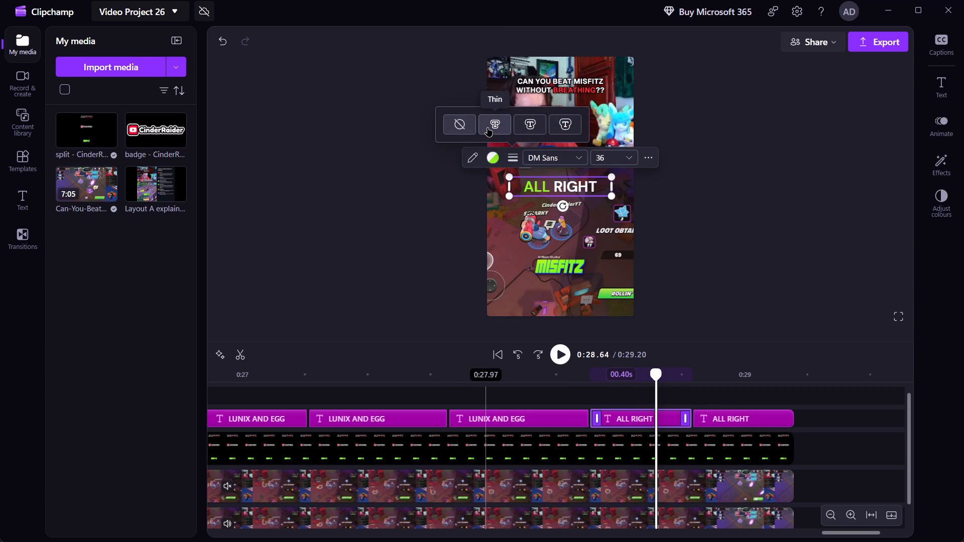
pyautogui.click(490, 127)
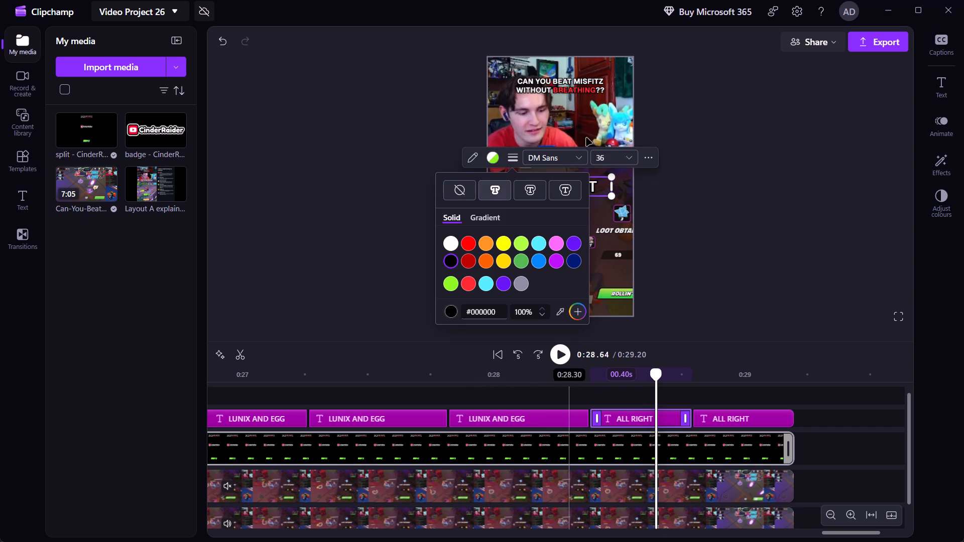
pyautogui.click(627, 156)
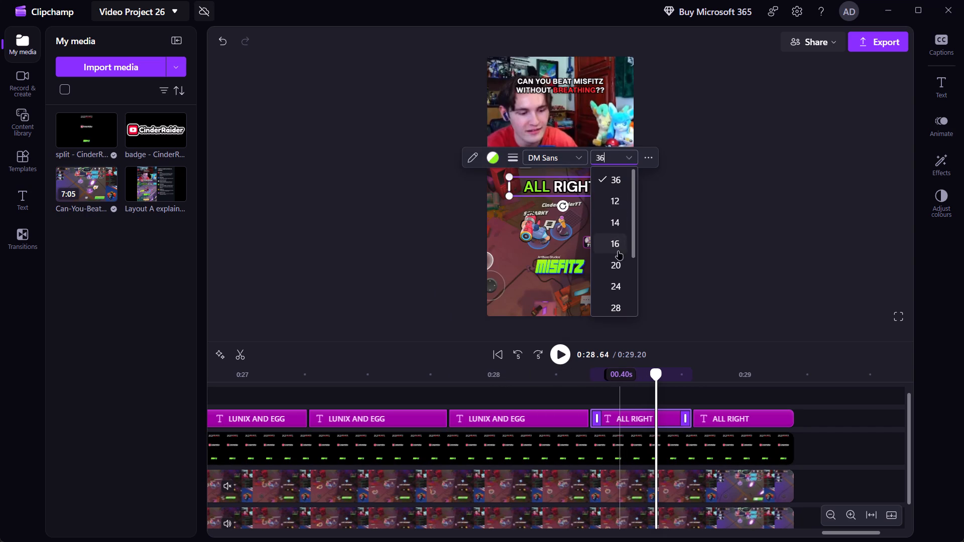
pyautogui.click(618, 287)
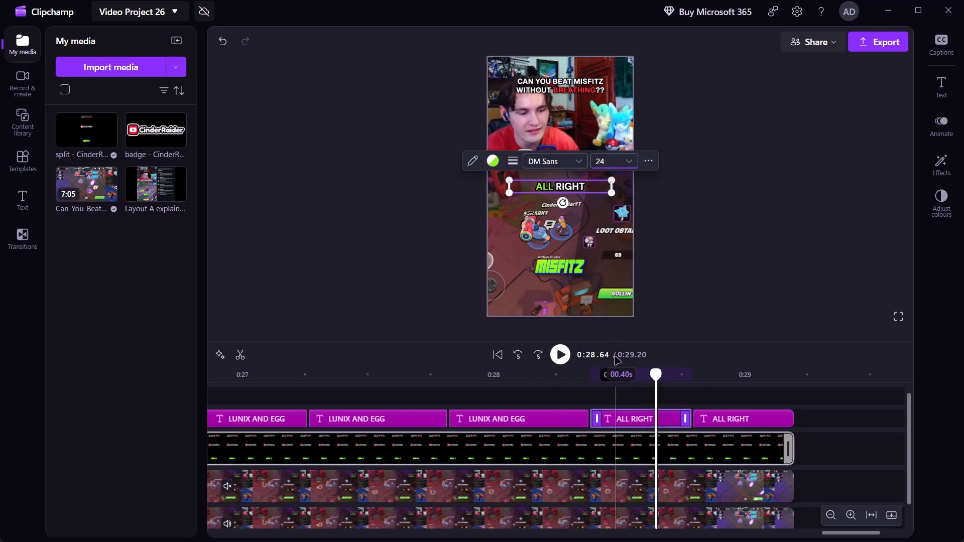
# Give the LUNIX AND EGG caption with EGG in green a thin black outline and set its font size to 24.
pyautogui.click(554, 380)
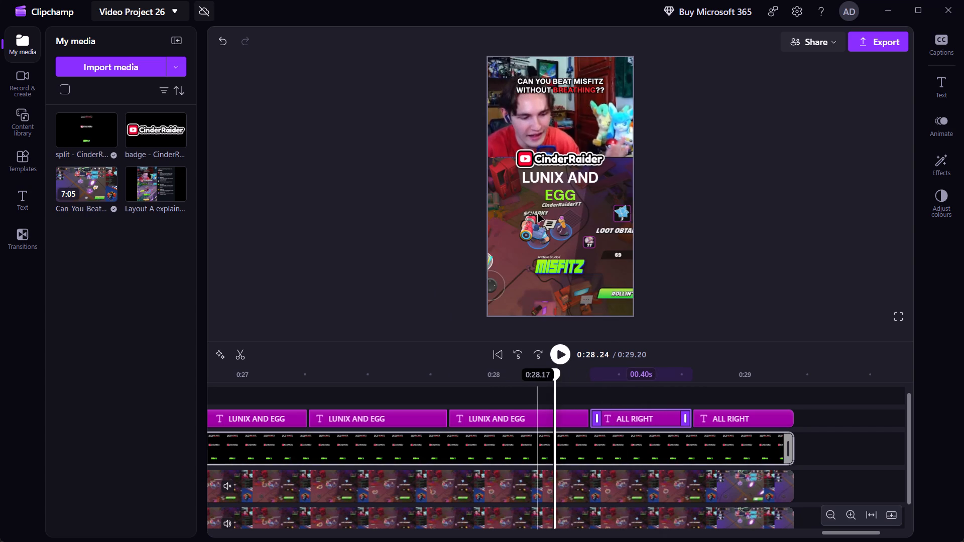
pyautogui.click(539, 185)
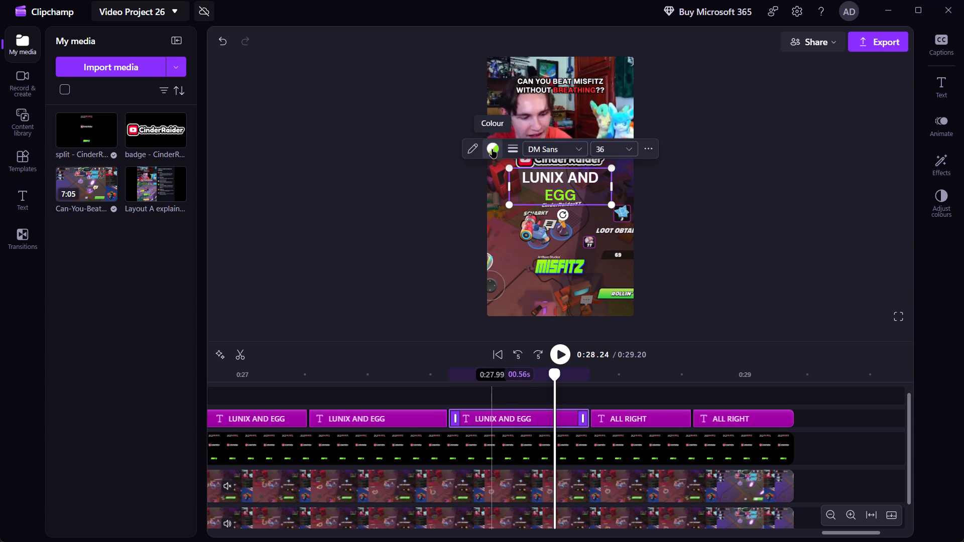
pyautogui.click(507, 149)
pyautogui.click(498, 117)
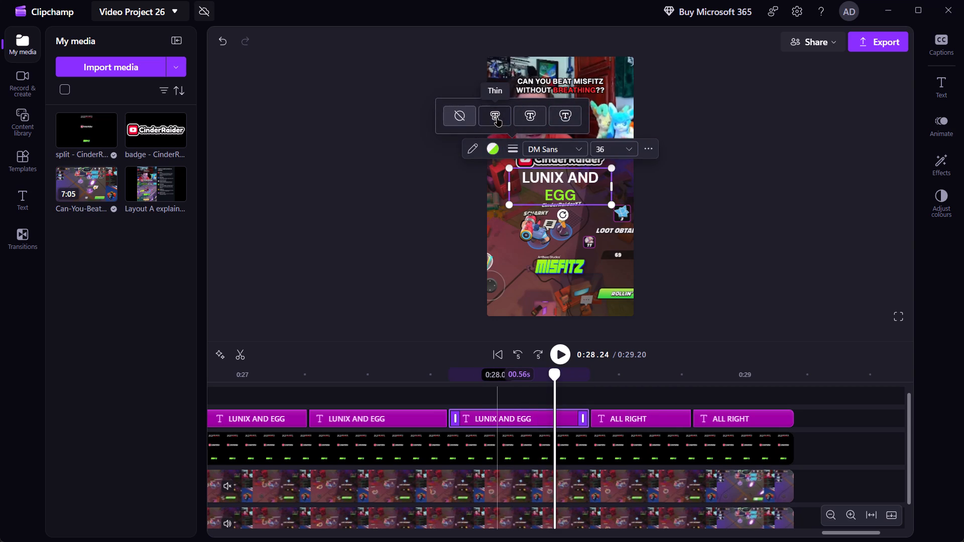
pyautogui.click(633, 148)
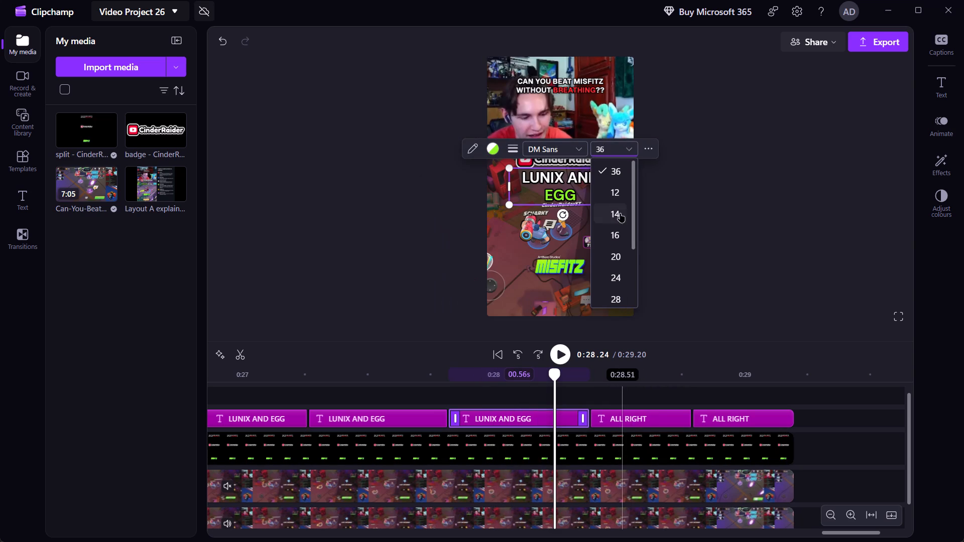
pyautogui.click(620, 273)
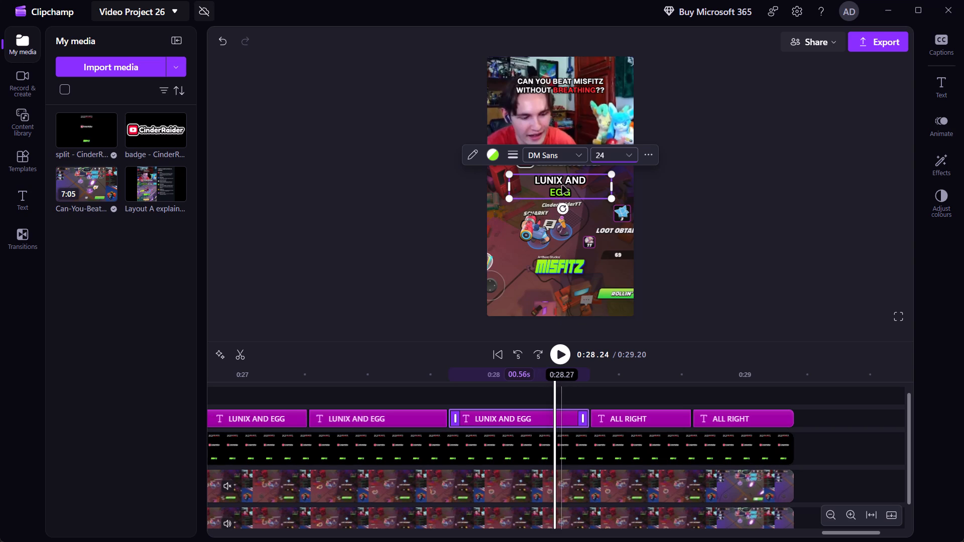
# Replace the line break before the green EGG with a space so LUNIX AND EGG sits on one line.
pyautogui.click(546, 191)
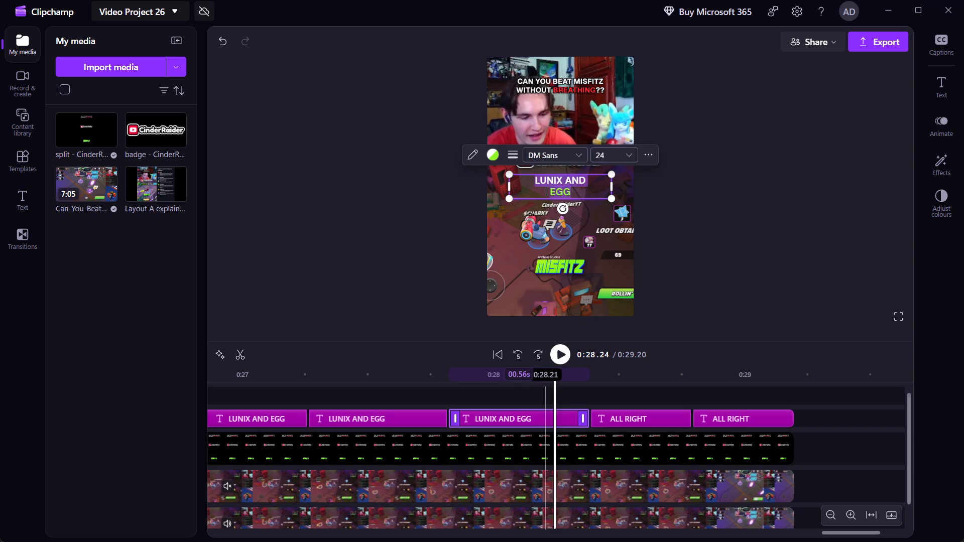
pyautogui.click(546, 191)
pyautogui.press('BackSpace')
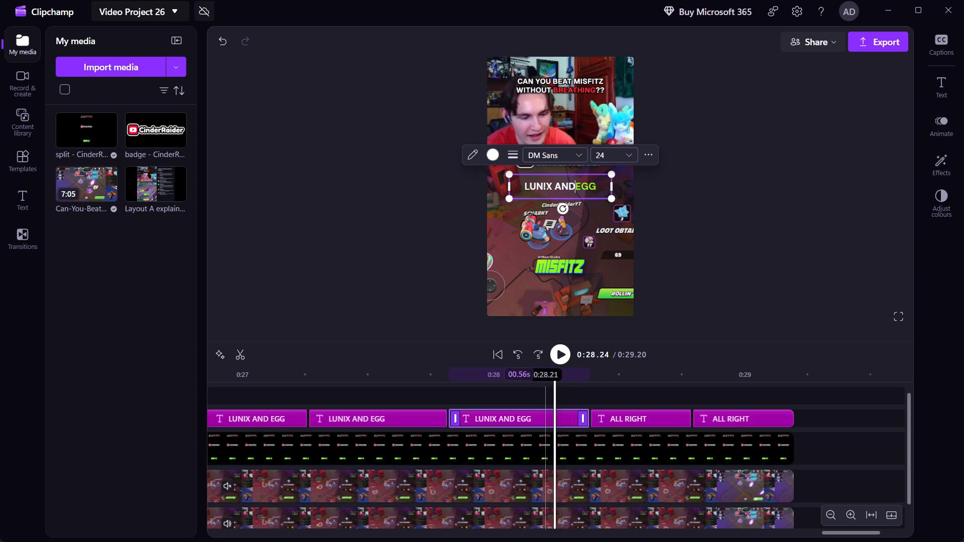
pyautogui.press('space')
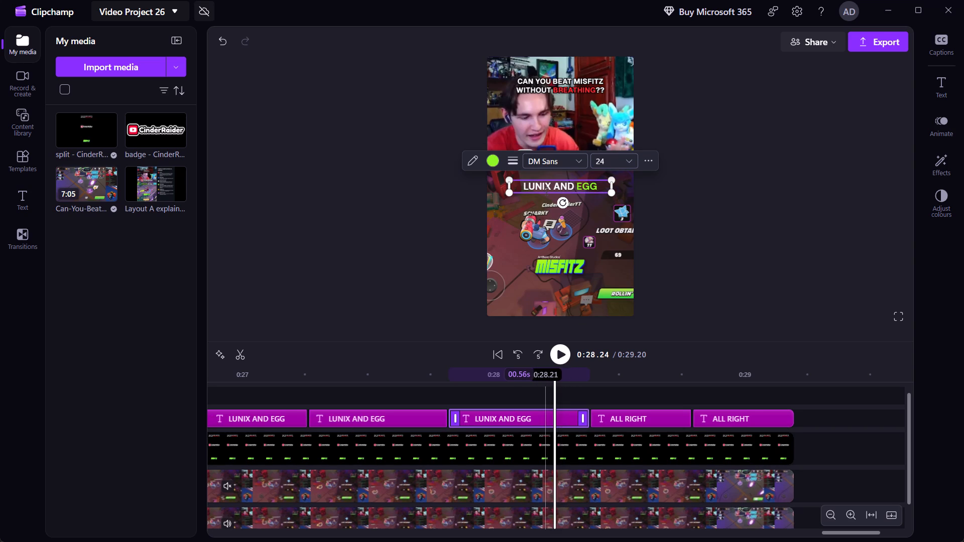
pyautogui.click(788, 265)
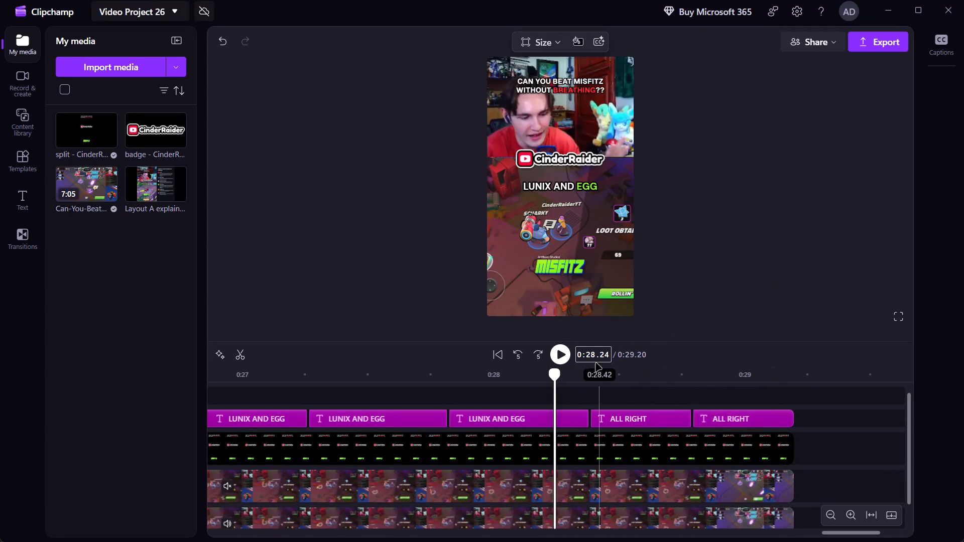
# Set the LUNIX AND EGG caption with AND in green to font size 24 and give it a thin black outline.
pyautogui.click(601, 363)
pyautogui.click(606, 370)
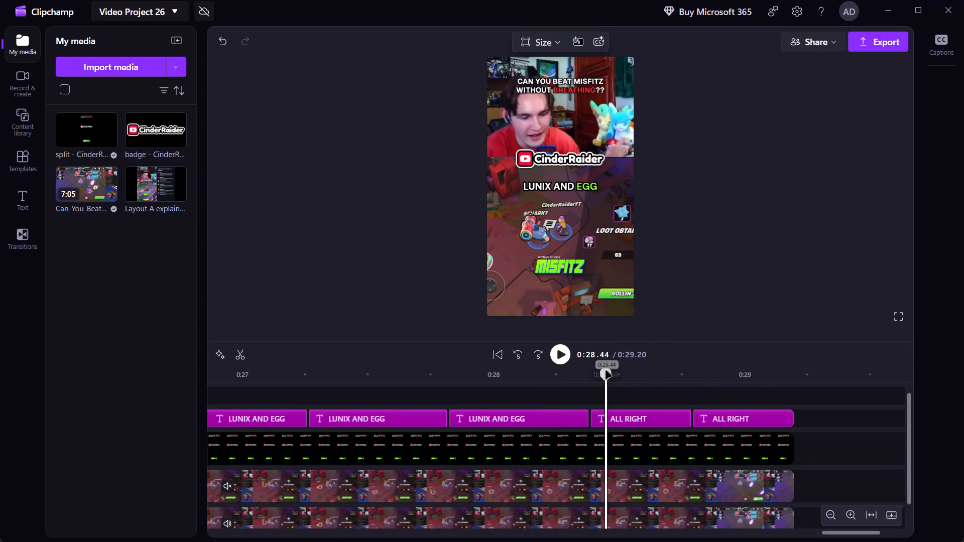
pyautogui.click(350, 380)
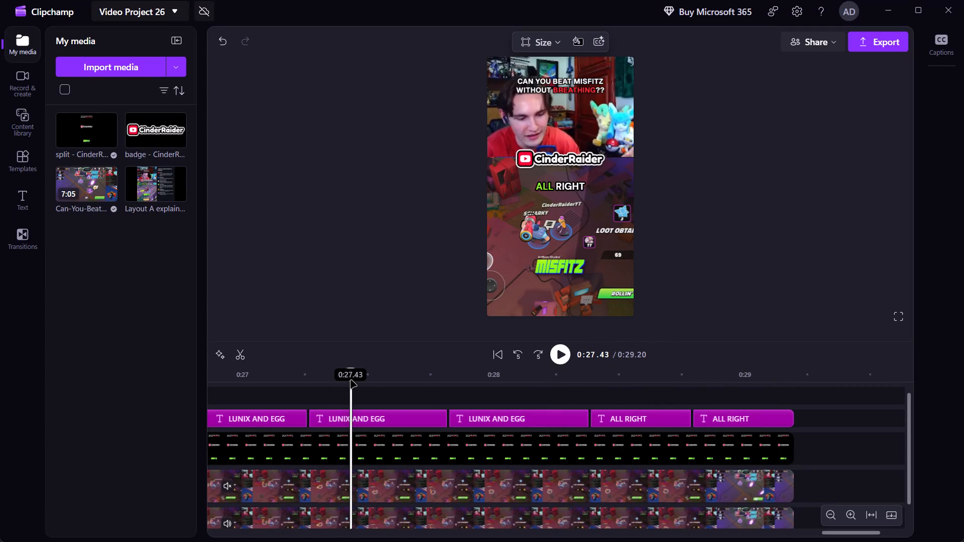
pyautogui.click(561, 175)
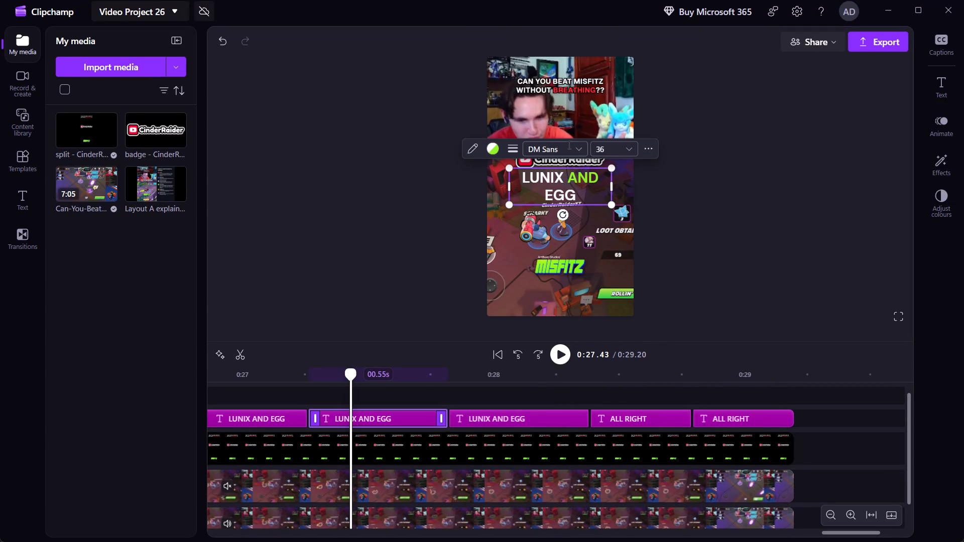
pyautogui.click(625, 145)
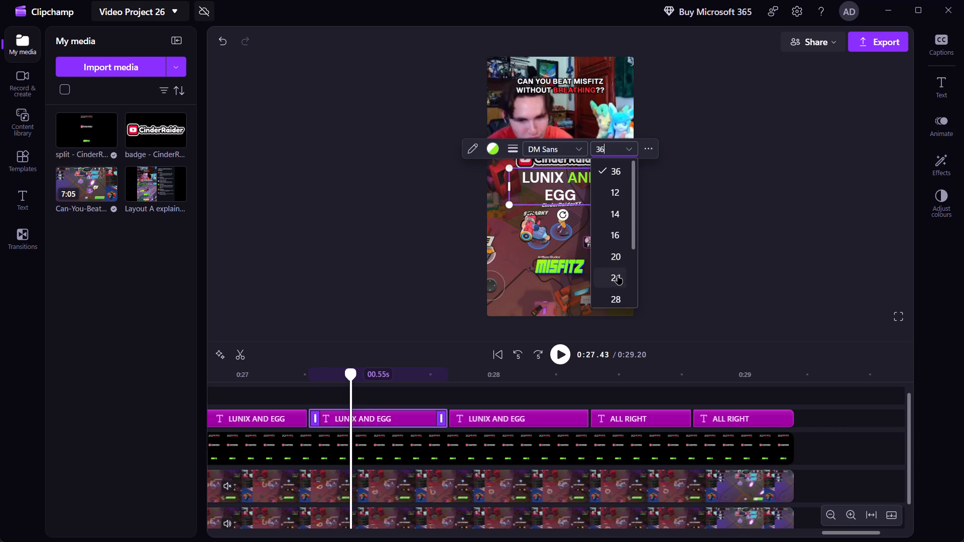
pyautogui.click(617, 276)
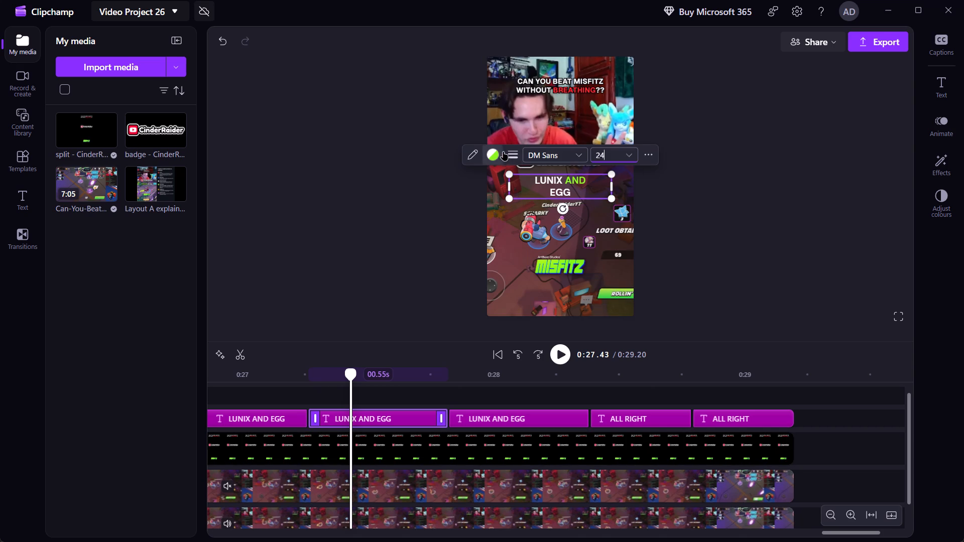
pyautogui.click(510, 153)
pyautogui.click(490, 126)
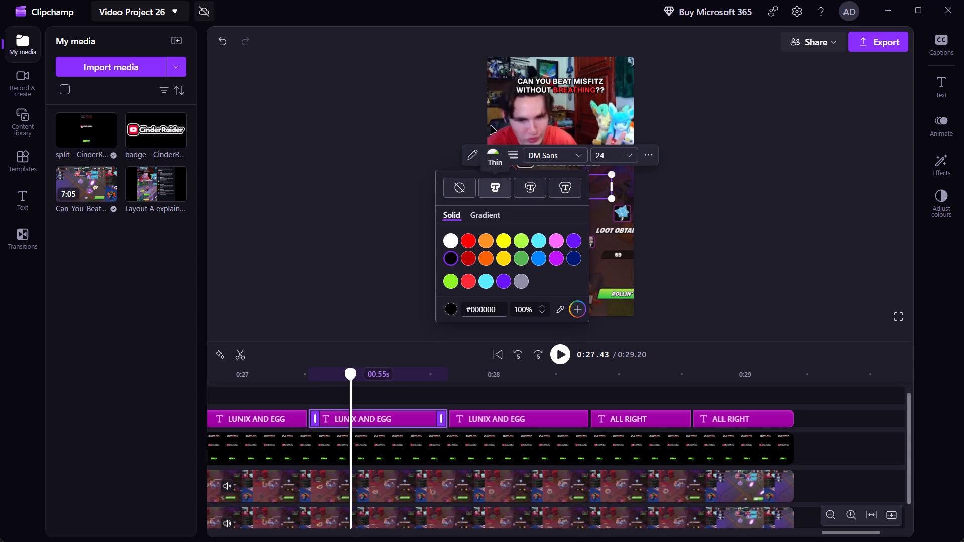
pyautogui.click(774, 215)
# Replace the line break after the green AND with a space so LUNIX AND EGG sits on one line.
pyautogui.click(557, 191)
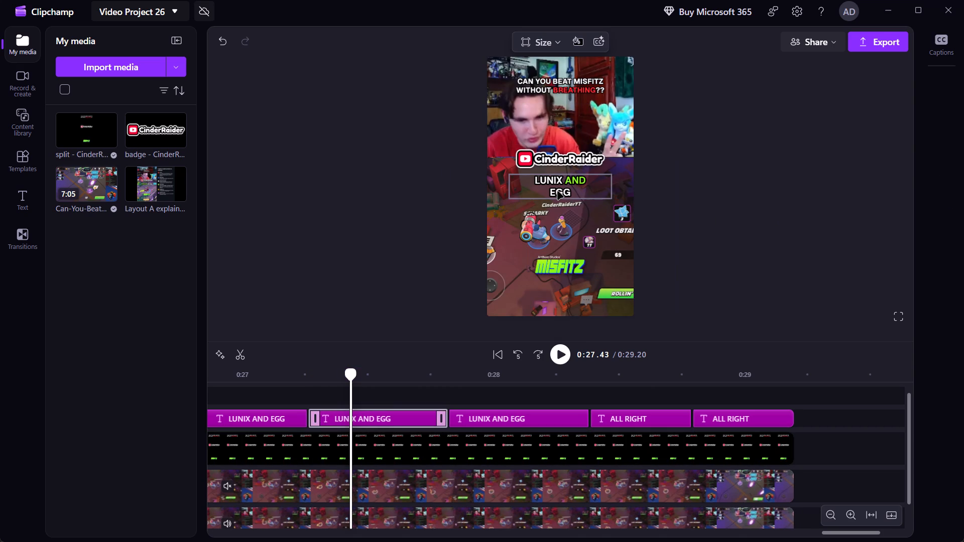
pyautogui.click(551, 191)
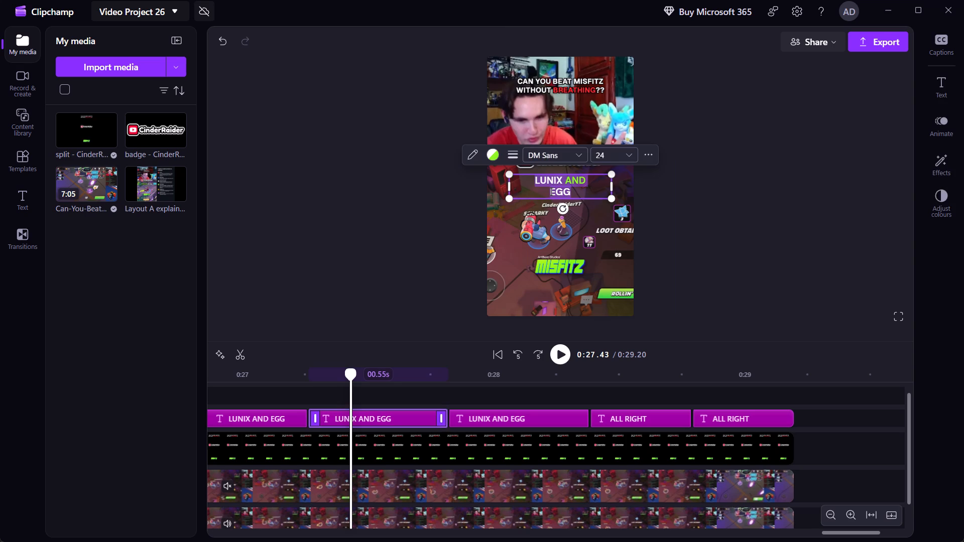
pyautogui.click(551, 191)
pyautogui.press('BackSpace')
pyautogui.press('space')
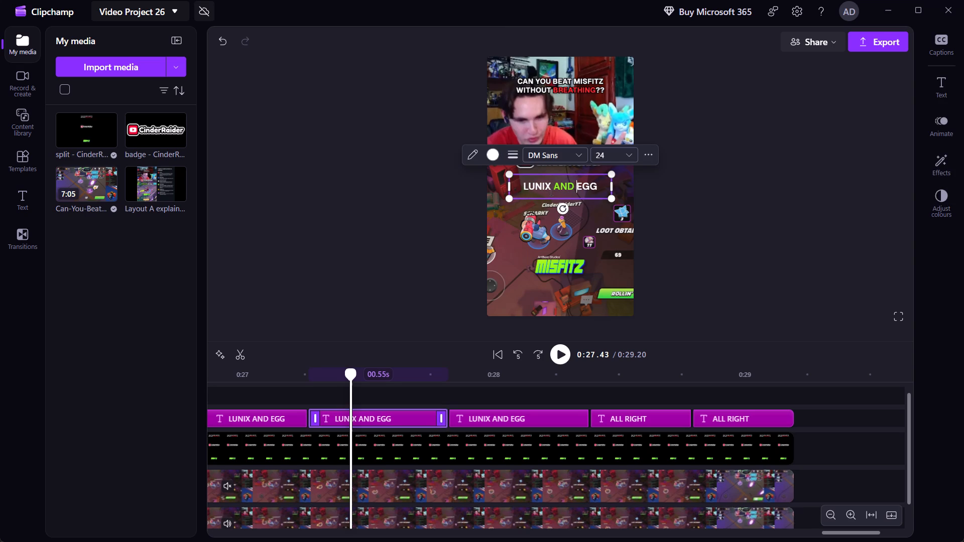
# Set the LUNIX AND EGG caption with LUNIX in green to font size 24 and give it a thin black outline.
pyautogui.click(291, 379)
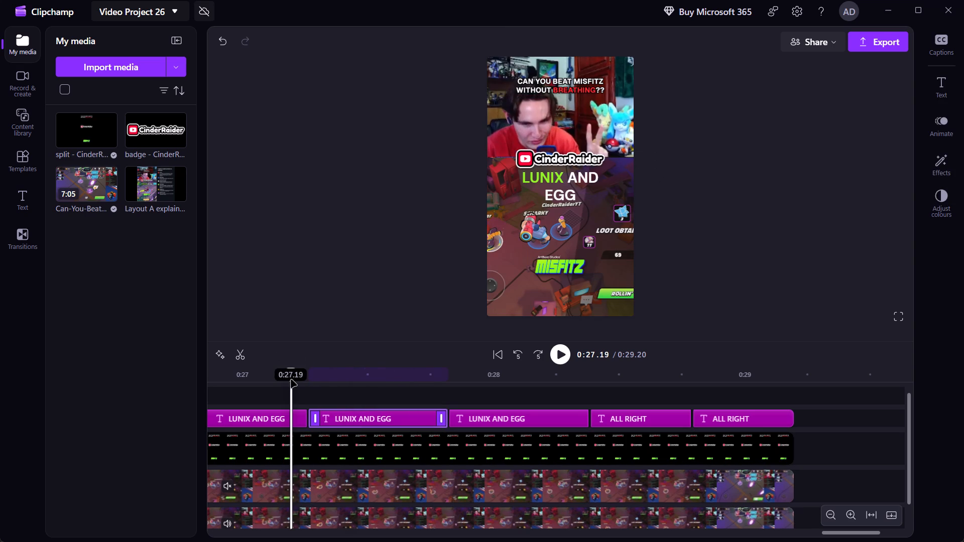
pyautogui.click(550, 205)
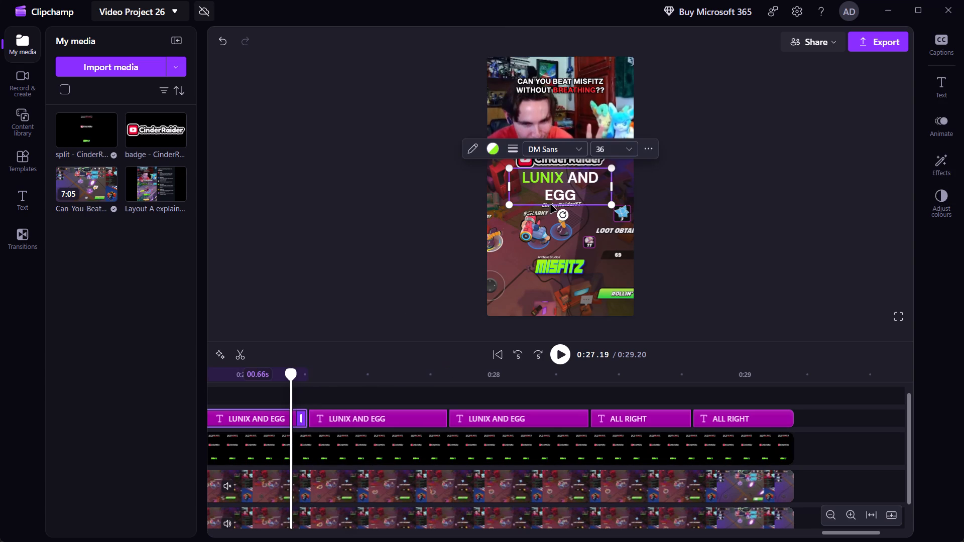
pyautogui.click(625, 145)
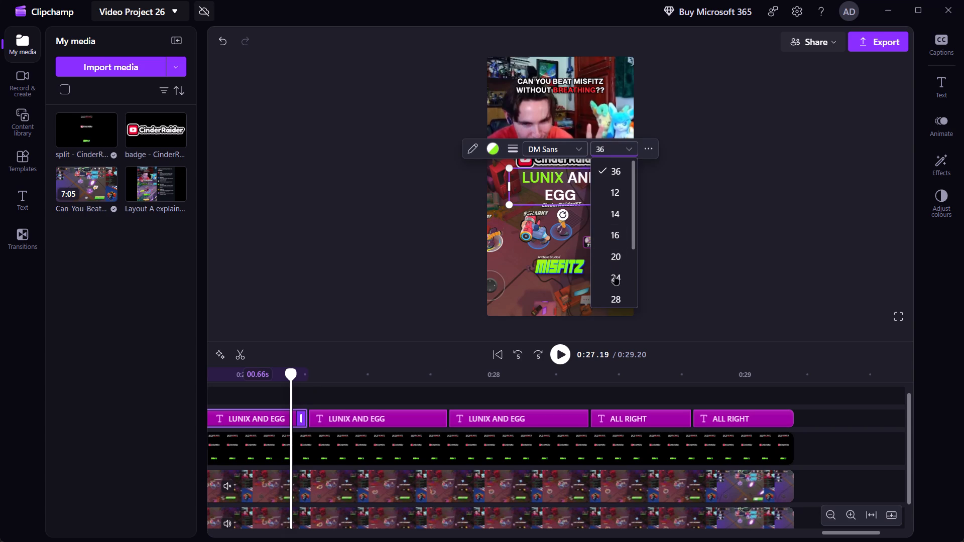
pyautogui.click(615, 283)
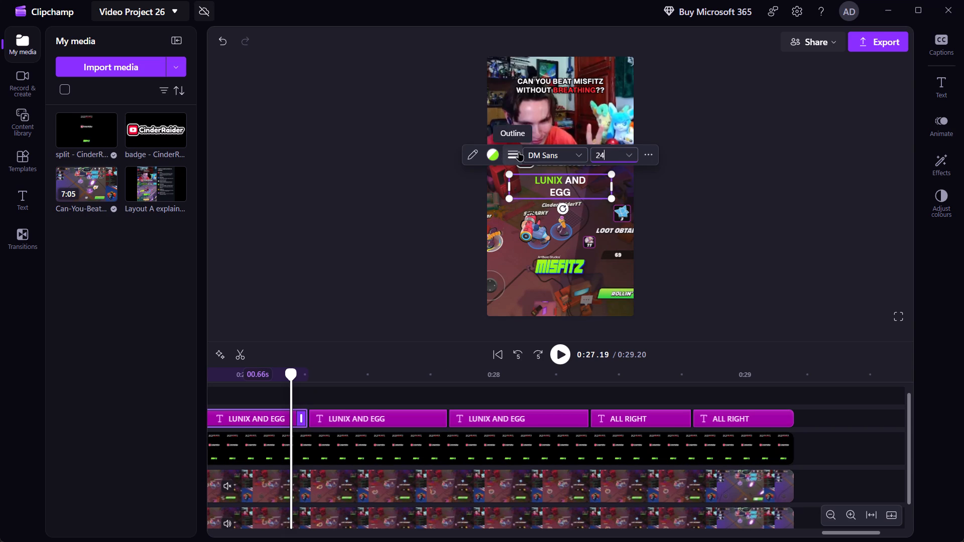
pyautogui.click(519, 152)
pyautogui.click(497, 126)
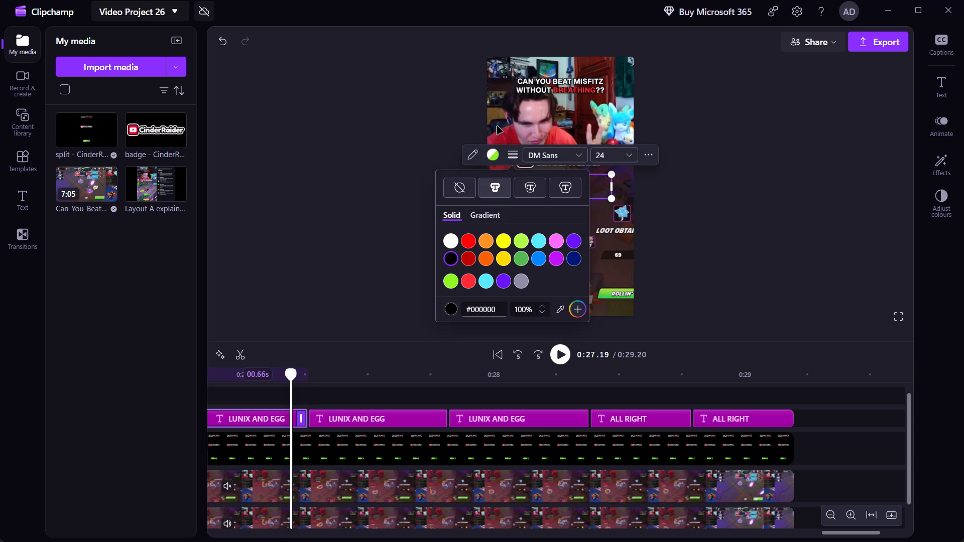
pyautogui.click(807, 246)
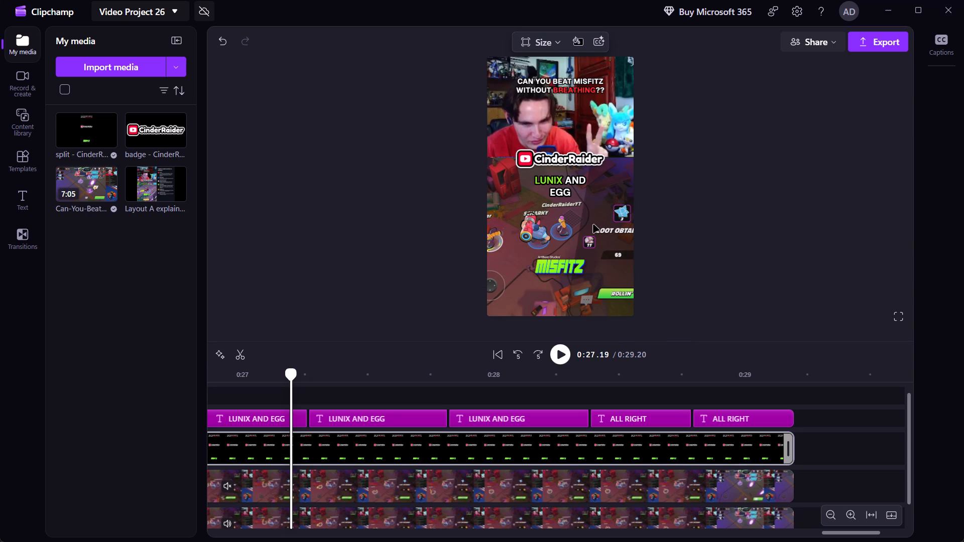
# Replace the line break before EGG with a space so LUNIX AND EGG, with LUNIX in green, sits on one line.
pyautogui.click(566, 176)
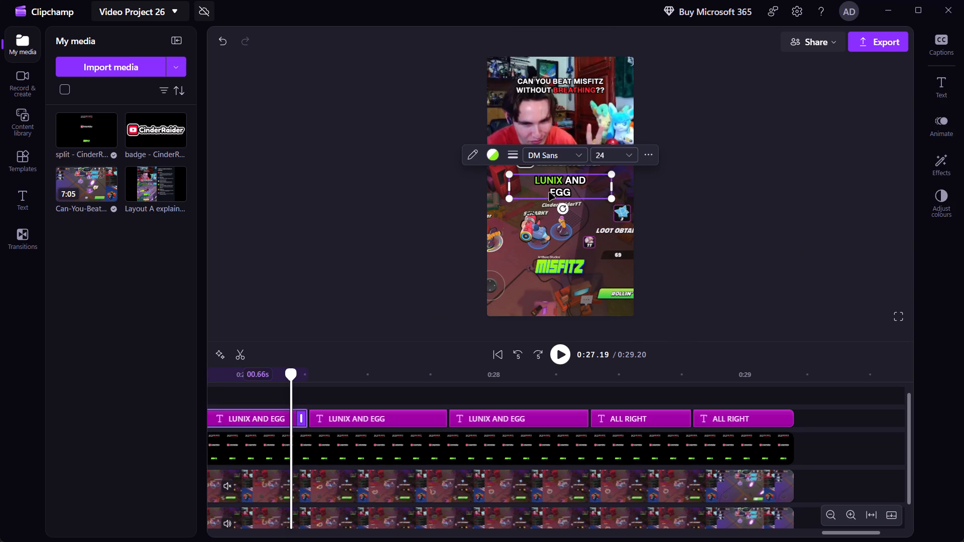
pyautogui.click(549, 192)
pyautogui.click(549, 192)
pyautogui.press('BackSpace')
pyautogui.press('space')
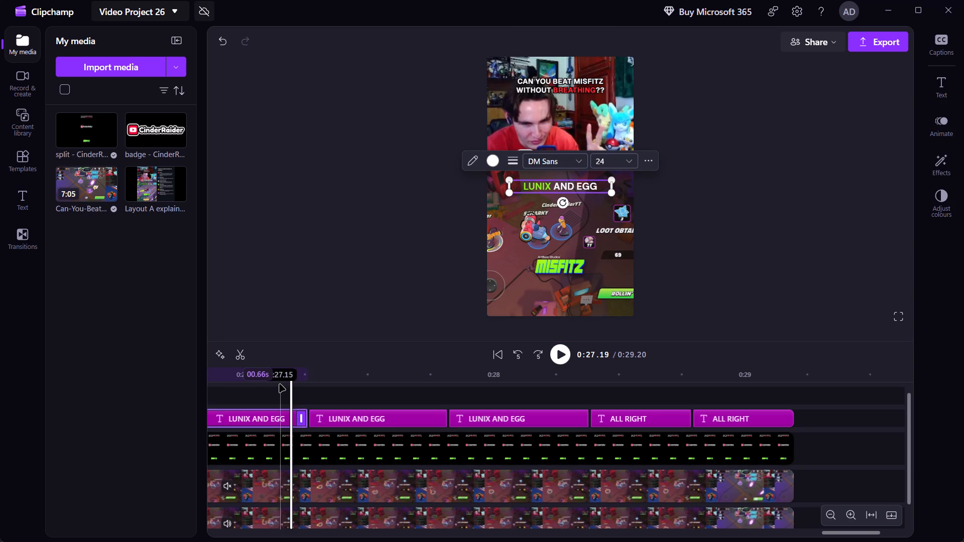
# Give the BY LIXER AND caption with AND in green a thin black outline and set its font size to 24.
pyautogui.hscroll(1, 279, 384)
pyautogui.click(386, 381)
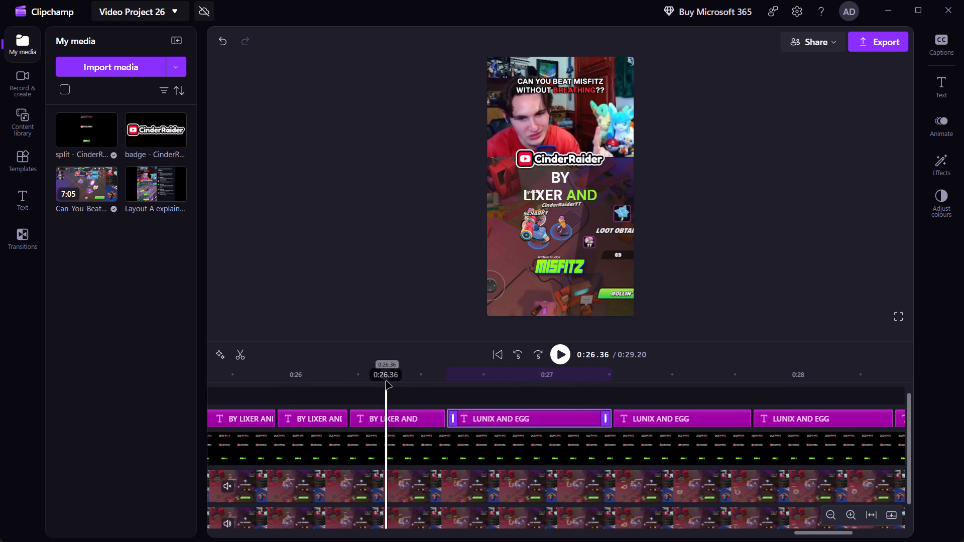
pyautogui.click(554, 191)
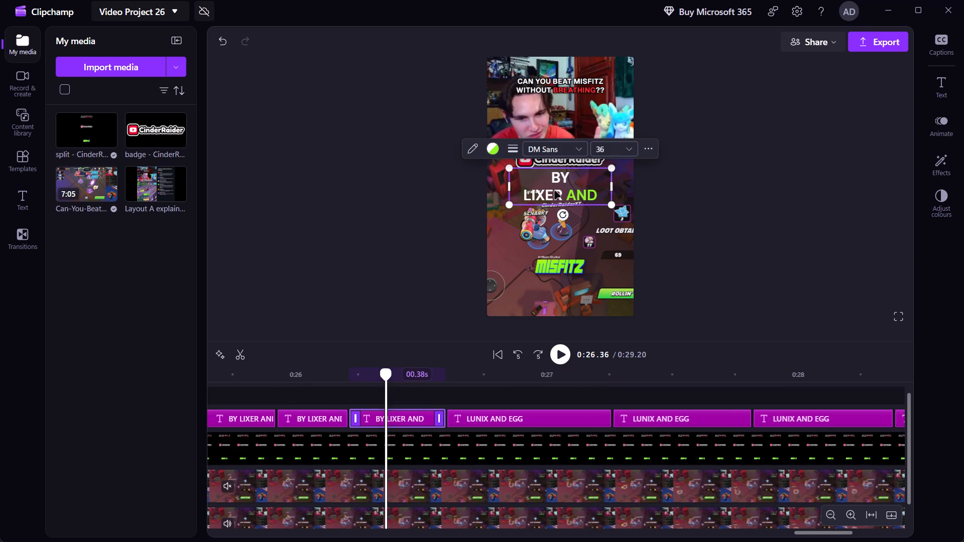
pyautogui.click(632, 144)
pyautogui.click(622, 278)
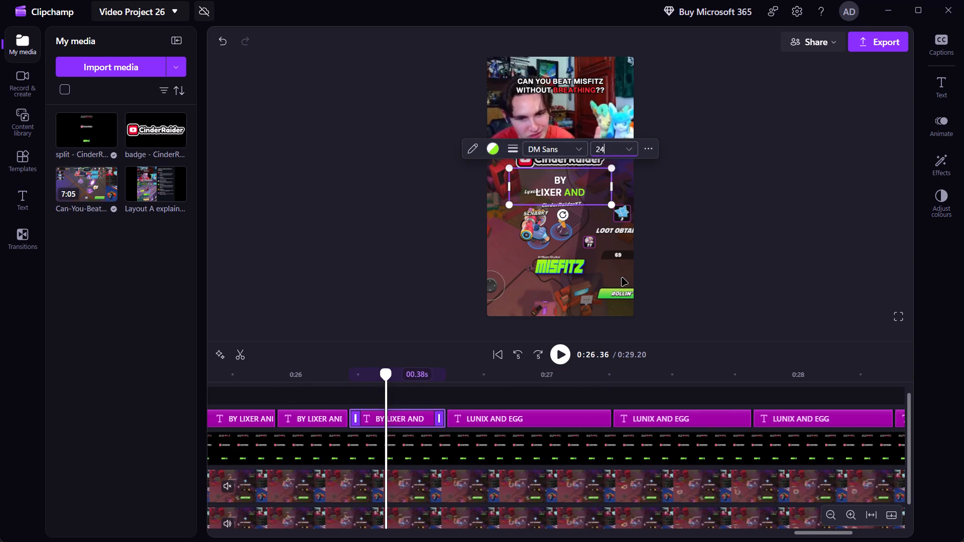
pyautogui.click(514, 155)
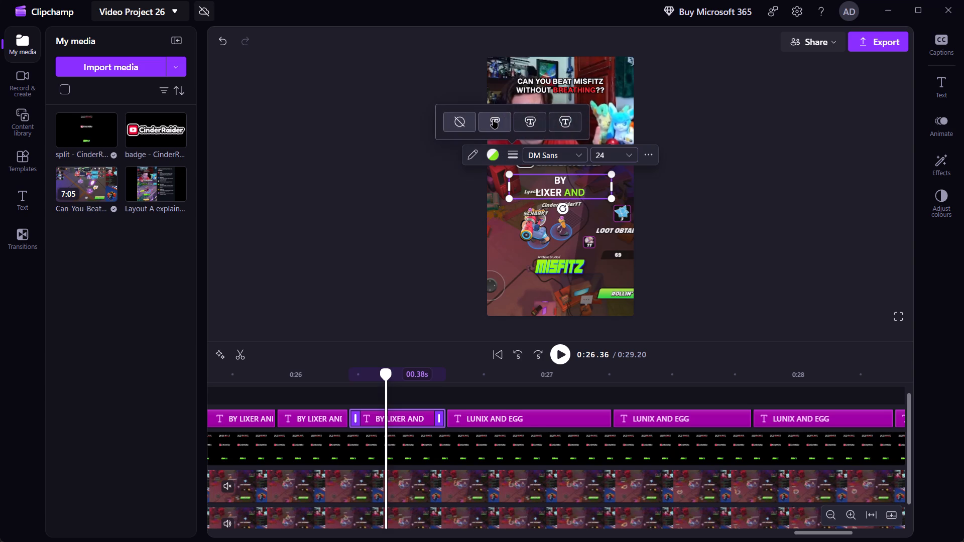
pyautogui.click(494, 119)
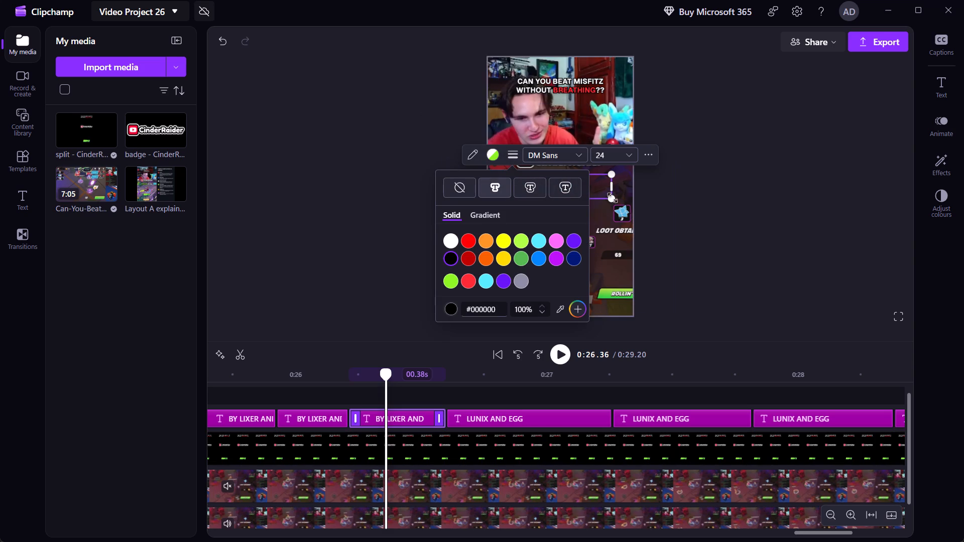
pyautogui.moveTo(611, 198); pyautogui.dragTo(623, 203)
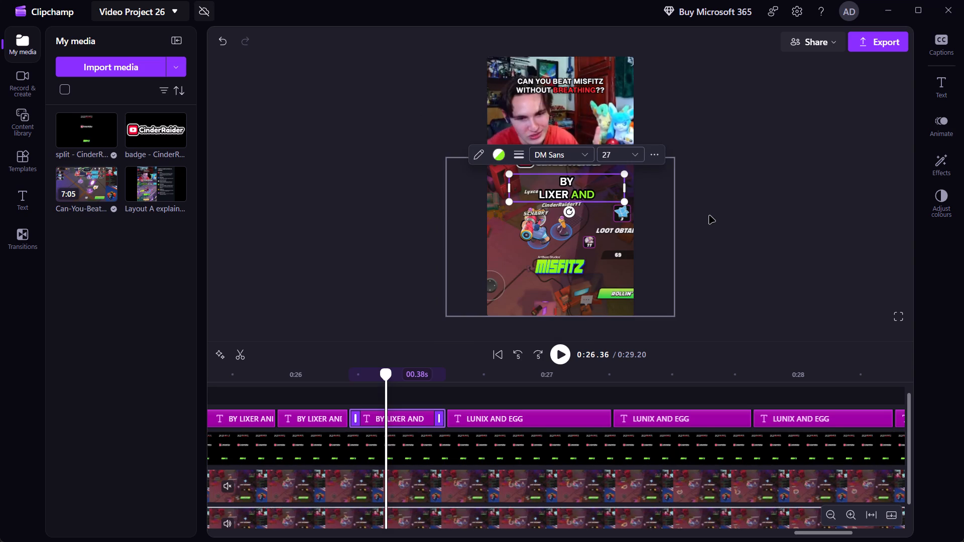
pyautogui.click(634, 157)
pyautogui.click(620, 257)
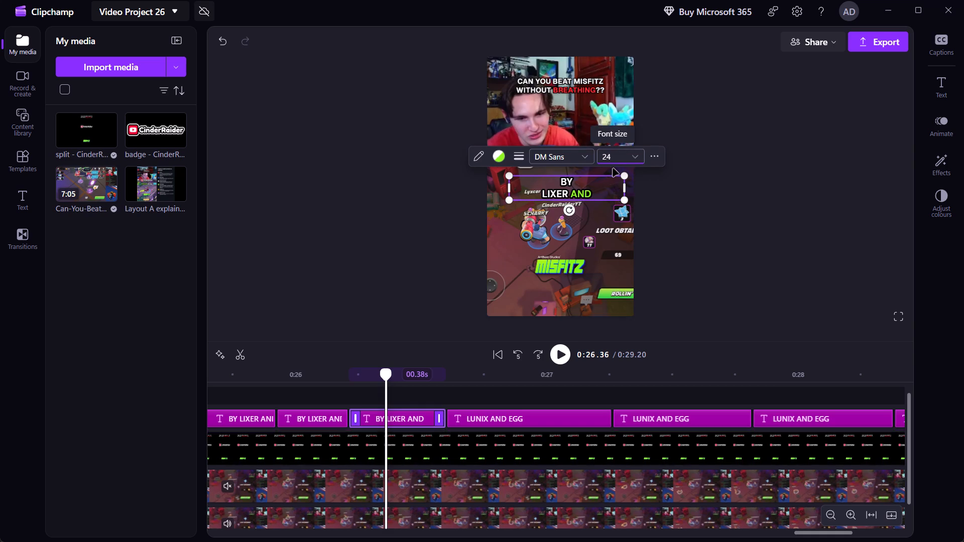
# Replace the line break after BY with a space so BY LIXER AND, with AND in green, sits on one line.
pyautogui.click(539, 195)
pyautogui.click(539, 195)
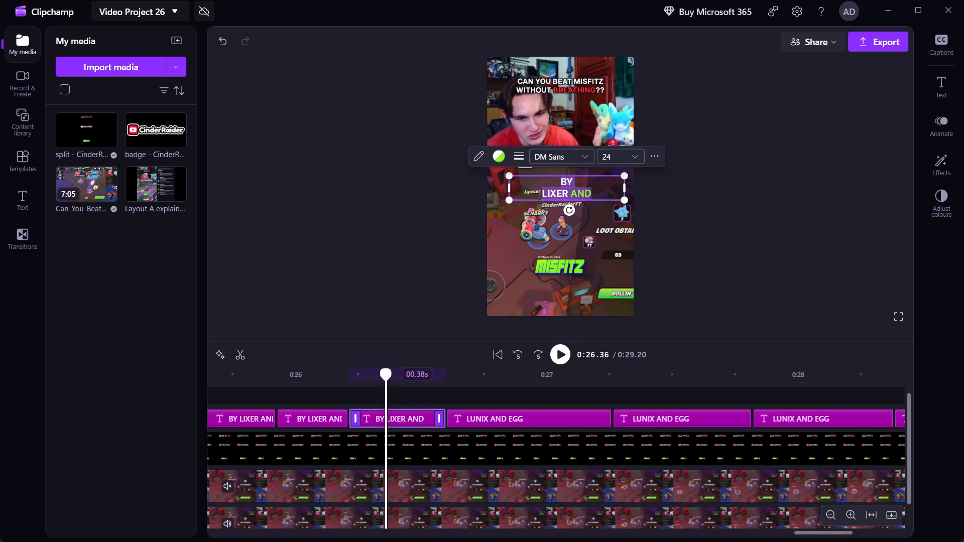
pyautogui.press('BackSpace')
pyautogui.press('space')
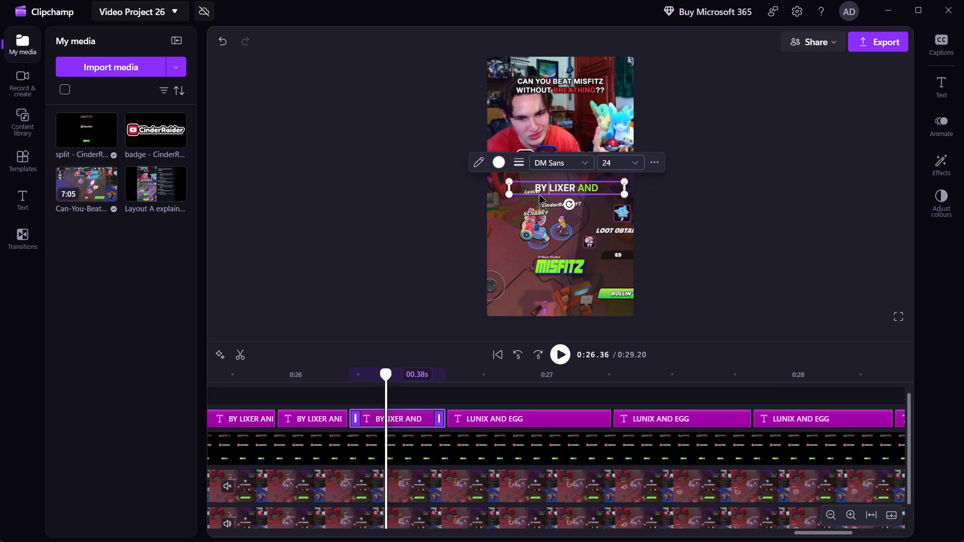
# Set the BY LIXER AND caption with LIXER in green to font size 24 and give it a thin black outline.
pyautogui.click(306, 379)
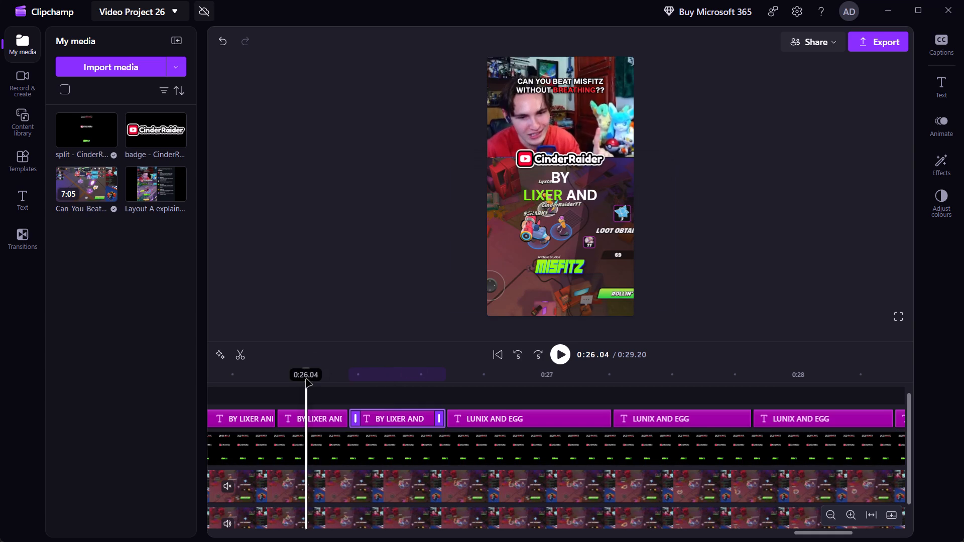
pyautogui.click(545, 206)
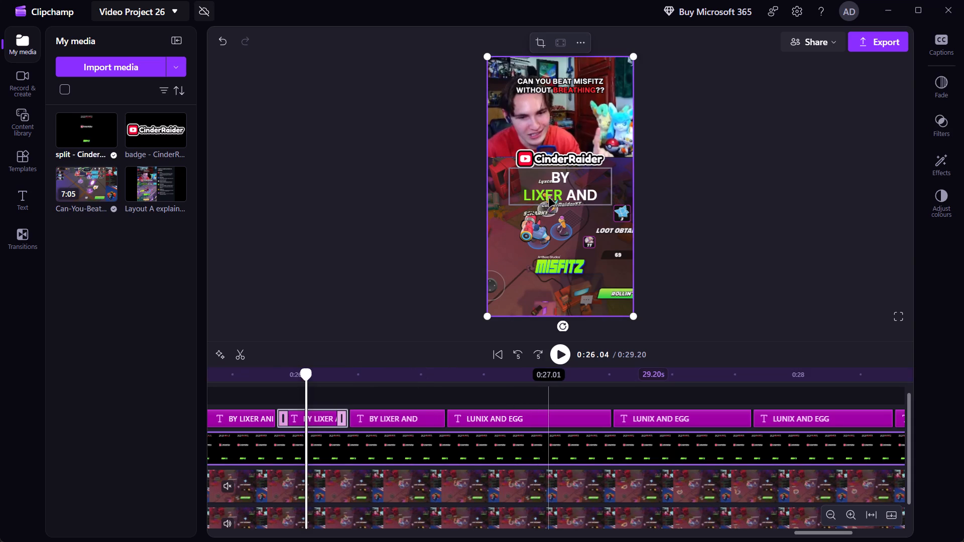
pyautogui.click(549, 198)
pyautogui.click(625, 147)
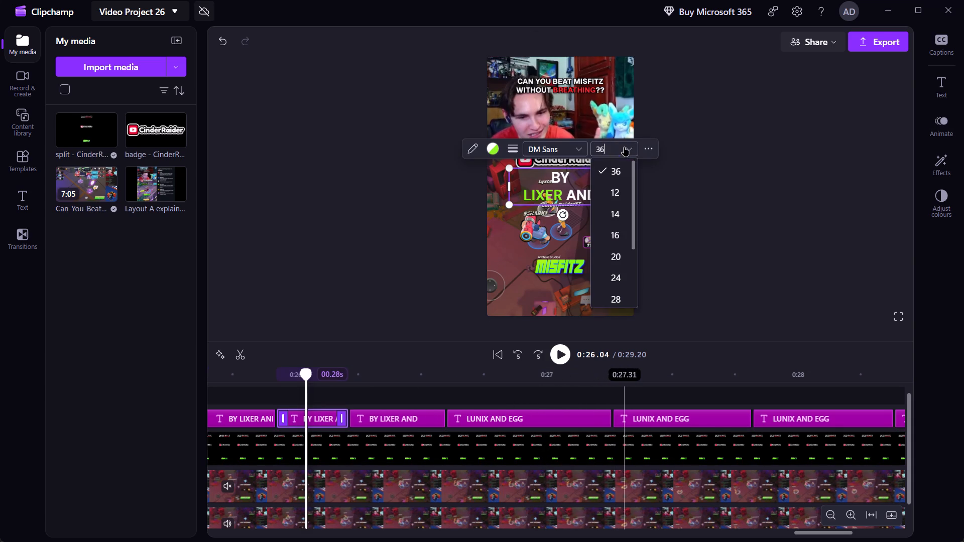
pyautogui.click(616, 281)
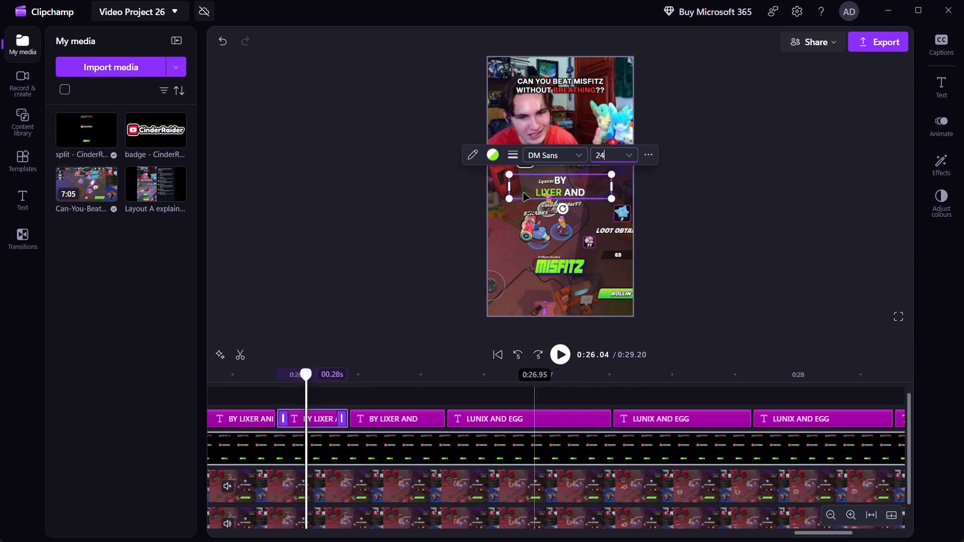
pyautogui.click(511, 155)
pyautogui.click(493, 124)
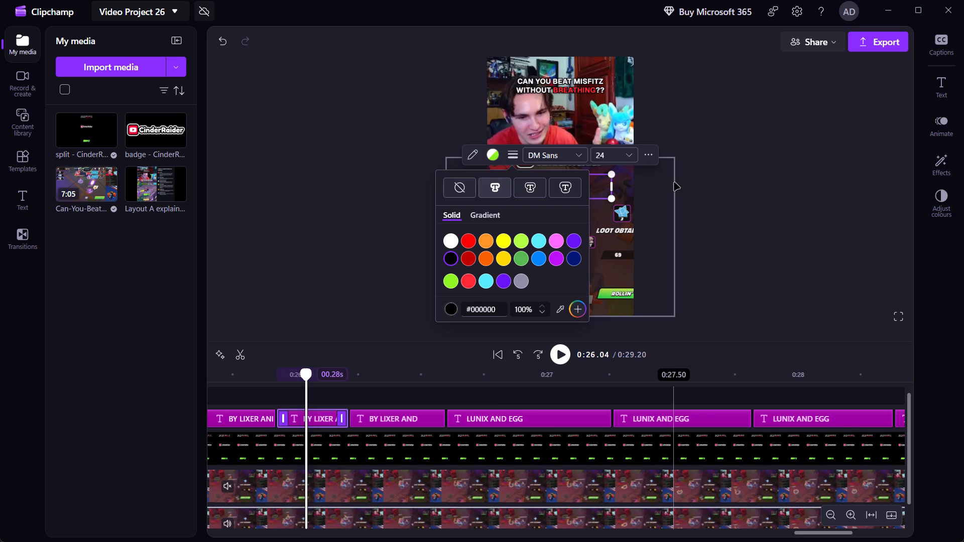
pyautogui.click(705, 188)
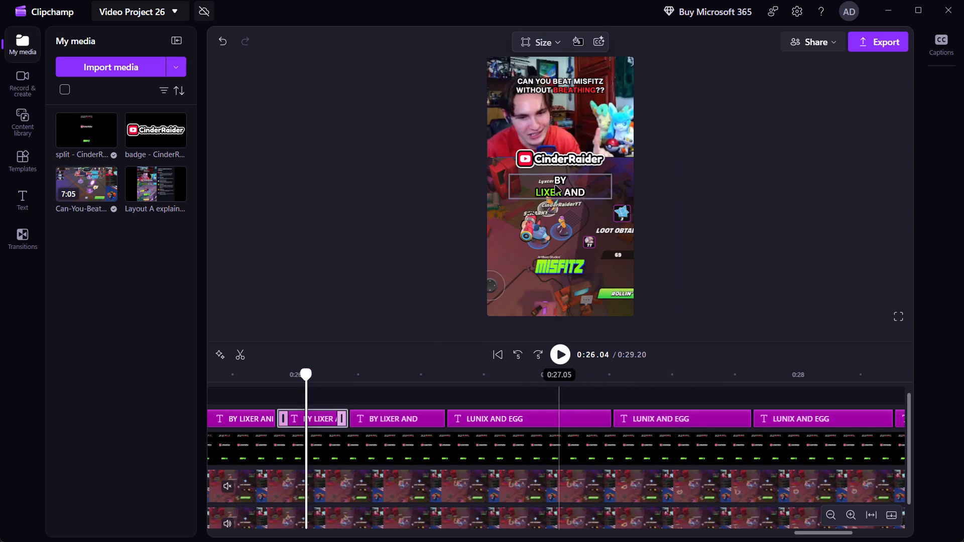
# Replace the line break before the green LIXER with a space so BY LIXER AND sits on one line.
pyautogui.click(537, 191)
pyautogui.click(537, 191)
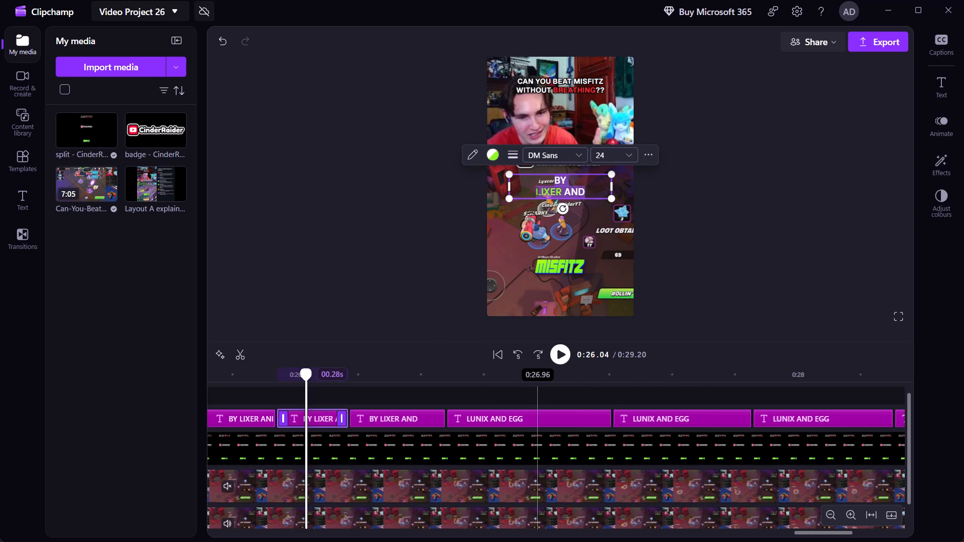
pyautogui.click(537, 191)
pyautogui.press('BackSpace')
pyautogui.press('space')
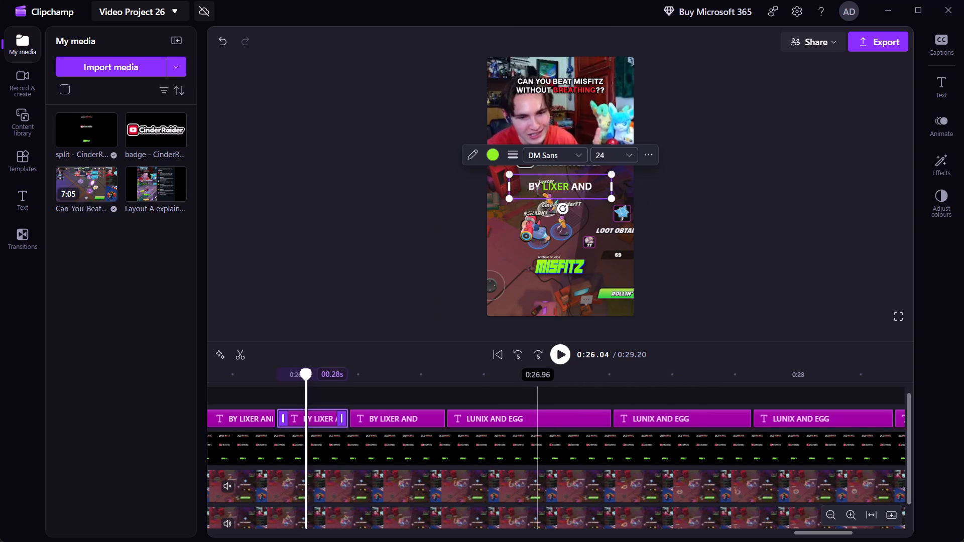
# Give the BY LIXER AND caption with BY in green a thin black outline and set its font size to 24.
pyautogui.click(244, 375)
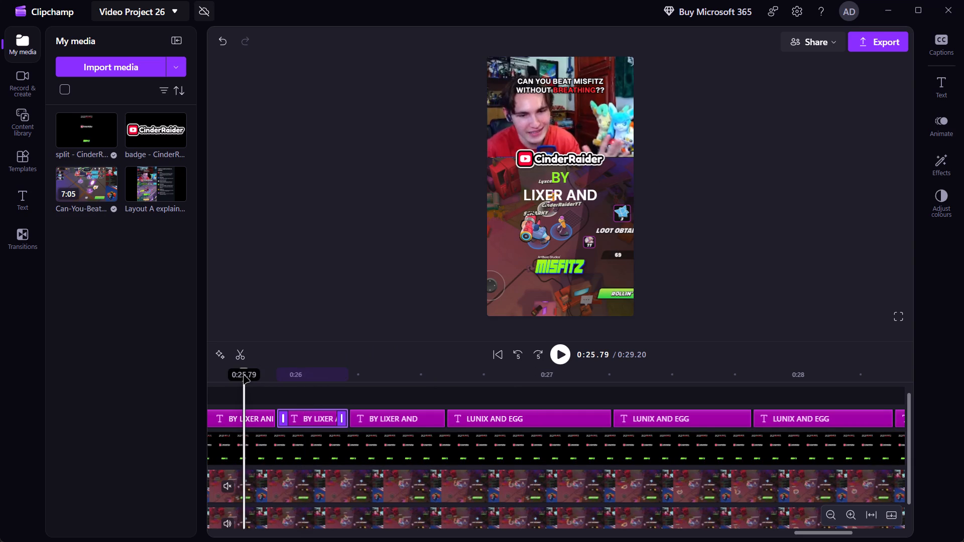
pyautogui.click(564, 198)
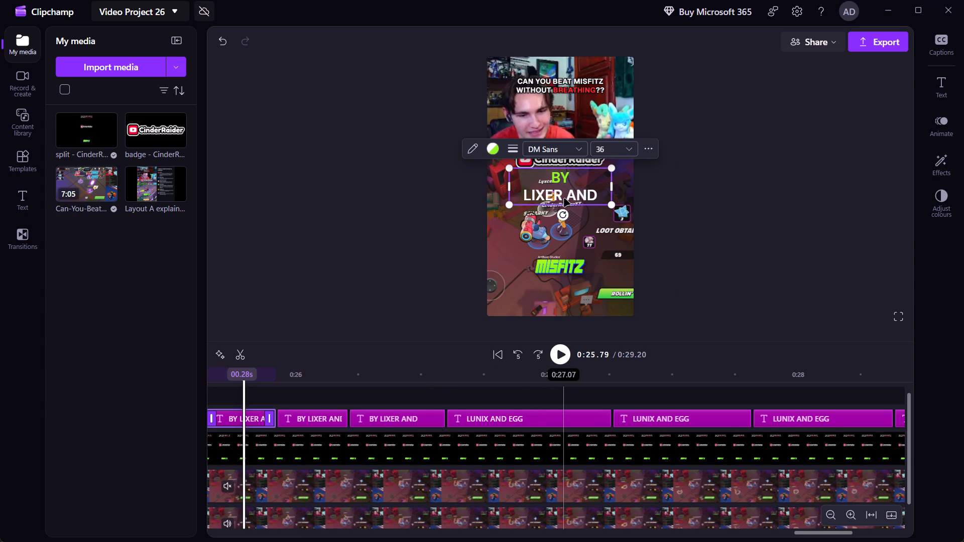
pyautogui.click(509, 142)
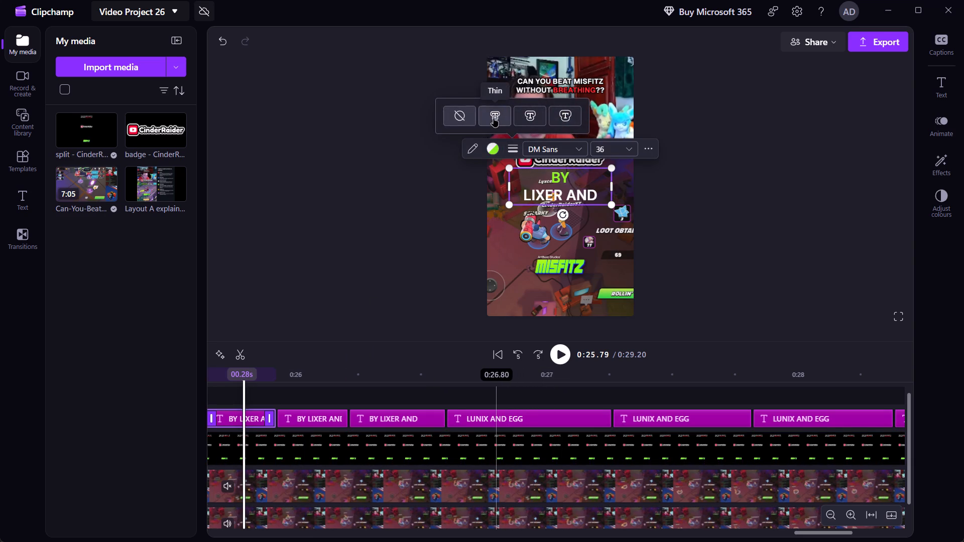
pyautogui.click(494, 118)
pyautogui.click(628, 152)
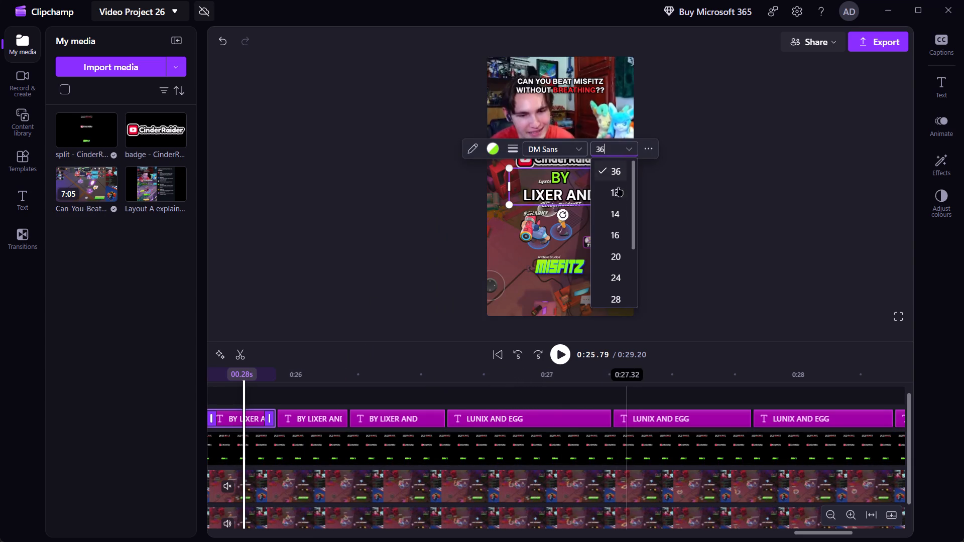
pyautogui.click(613, 269)
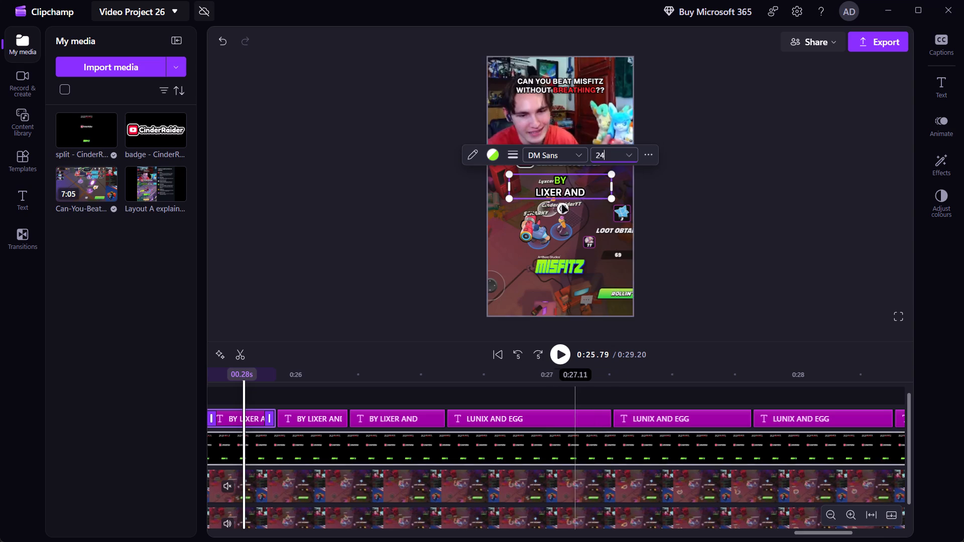
# Replace the line break after the green BY with a space so BY LIXER AND sits on one line, keeping BY fully spelled.
pyautogui.click(534, 189)
pyautogui.click(534, 189)
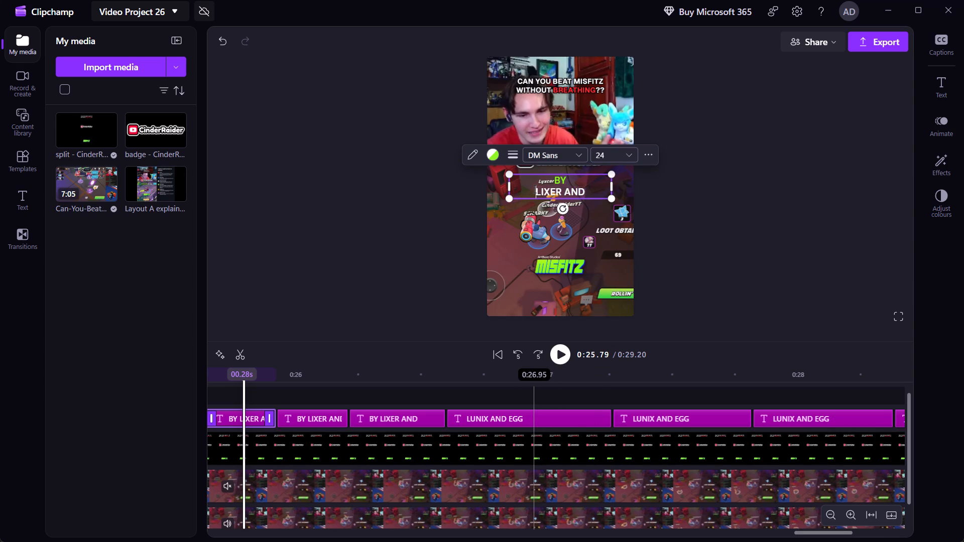
pyautogui.press('BackSpace')
pyautogui.press('BackSpace')
pyautogui.press('space')
pyautogui.press('Left')
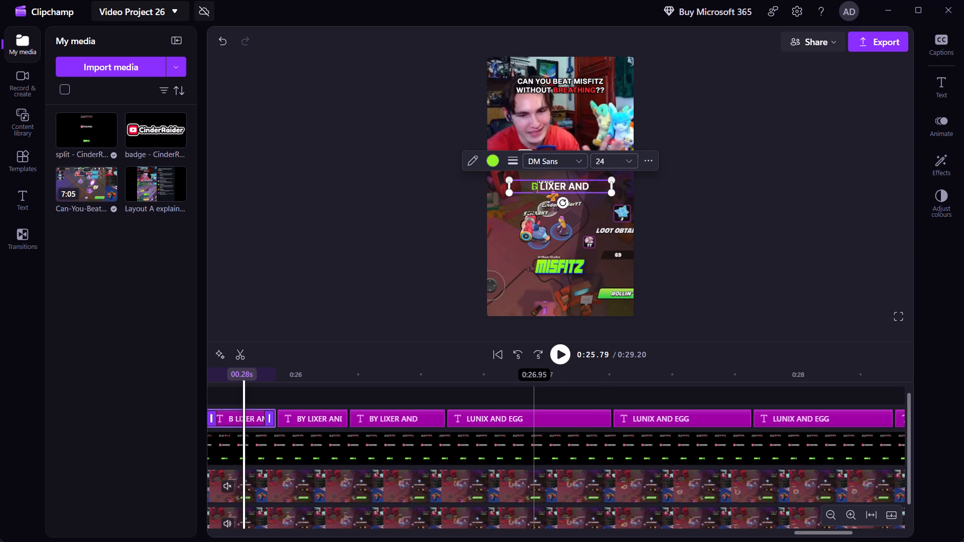
pyautogui.hotkey('shift', 'y')
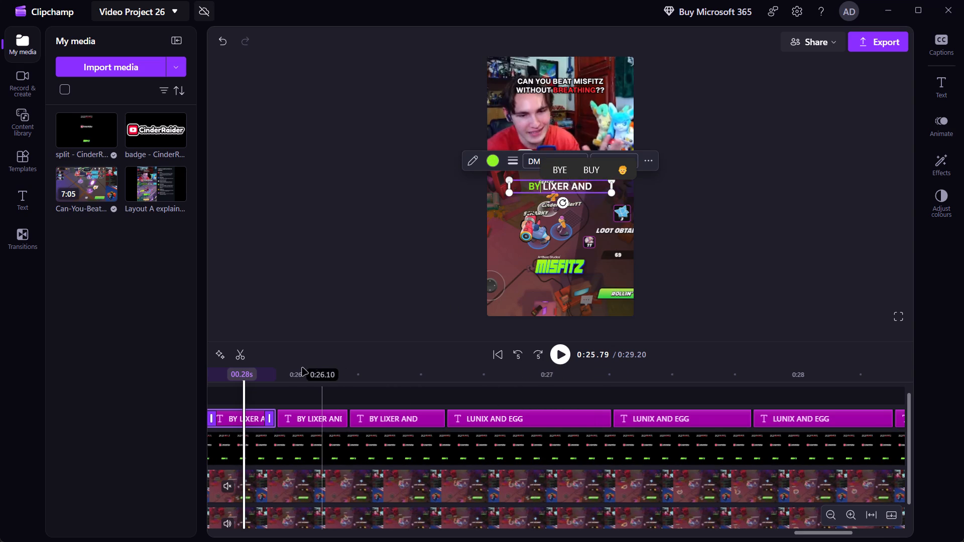
# Give the I'VE BEEN CHASED caption with CHASED in green a thin black outline and set its font size to 24.
pyautogui.hscroll(1, 290, 371)
pyautogui.hscroll(1, 356, 399)
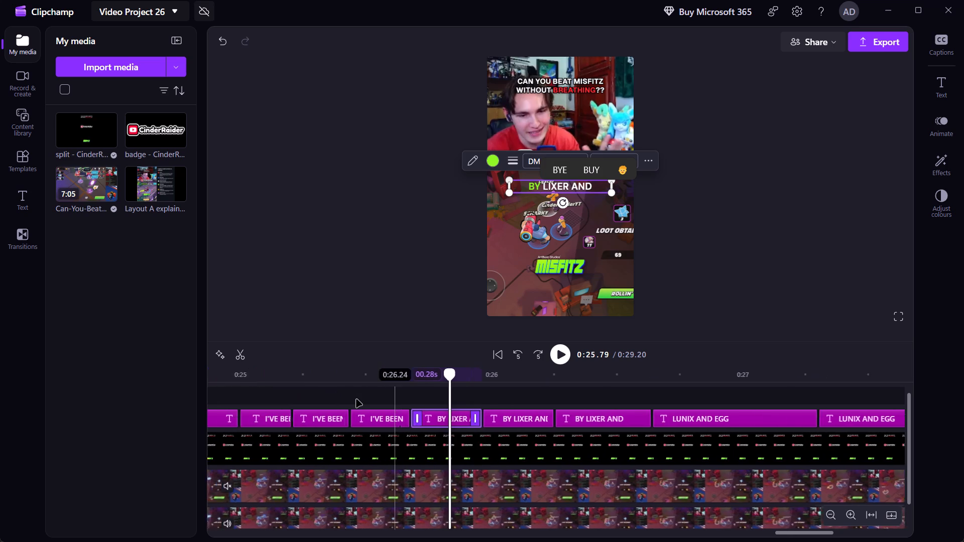
pyautogui.hscroll(1, 356, 399)
pyautogui.click(477, 382)
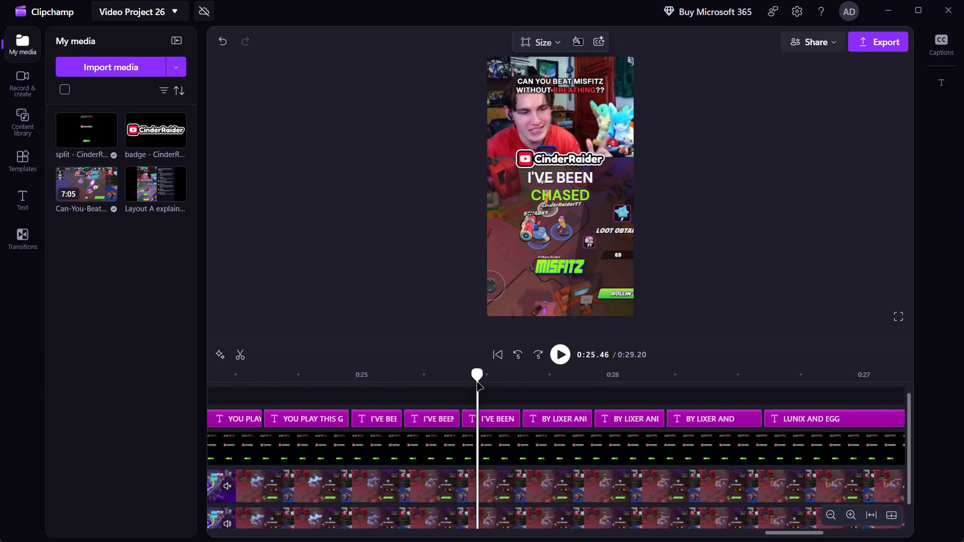
pyautogui.click(558, 172)
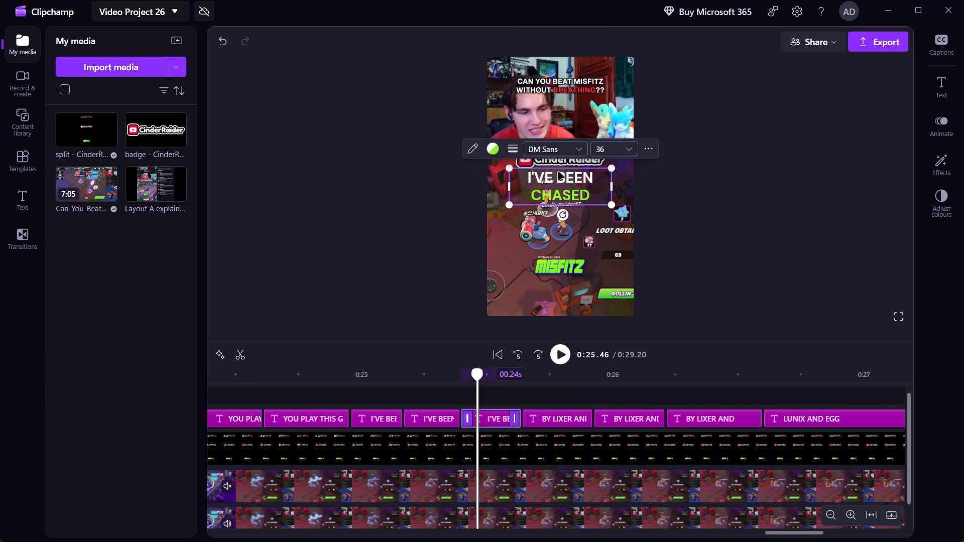
pyautogui.click(518, 146)
pyautogui.click(494, 111)
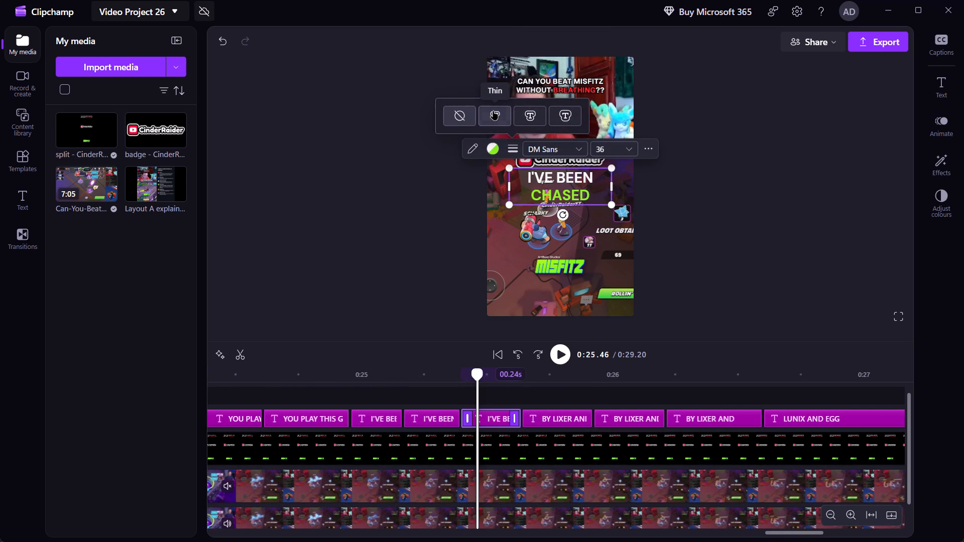
pyautogui.click(635, 155)
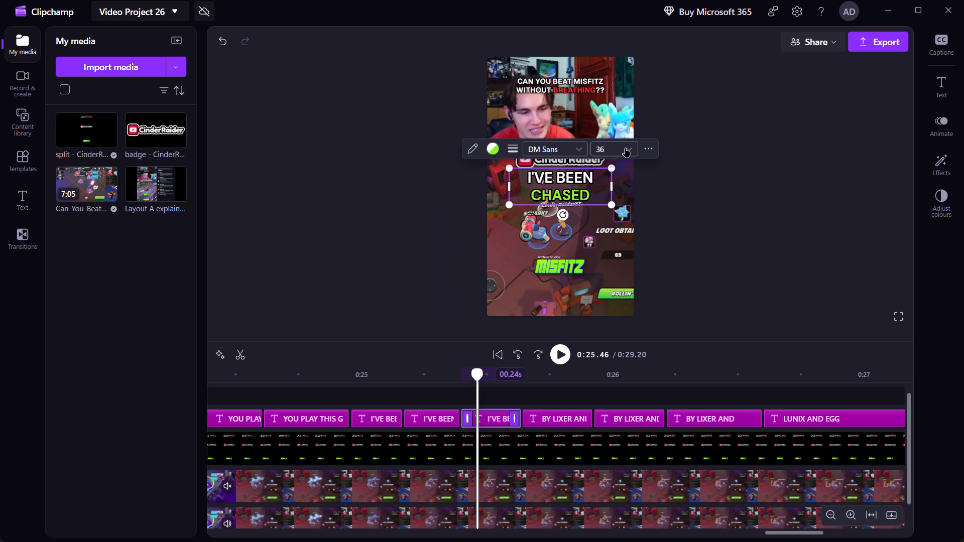
pyautogui.click(626, 148)
pyautogui.click(603, 273)
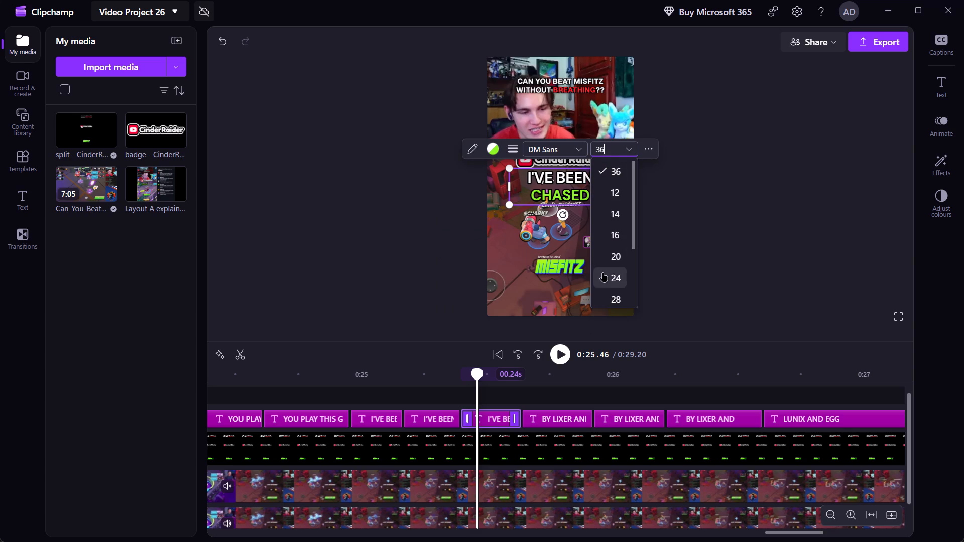
# Set the I'VE BEEN CHASED caption with BEEN in green to font size 24 and give it a thin black outline.
pyautogui.click(445, 383)
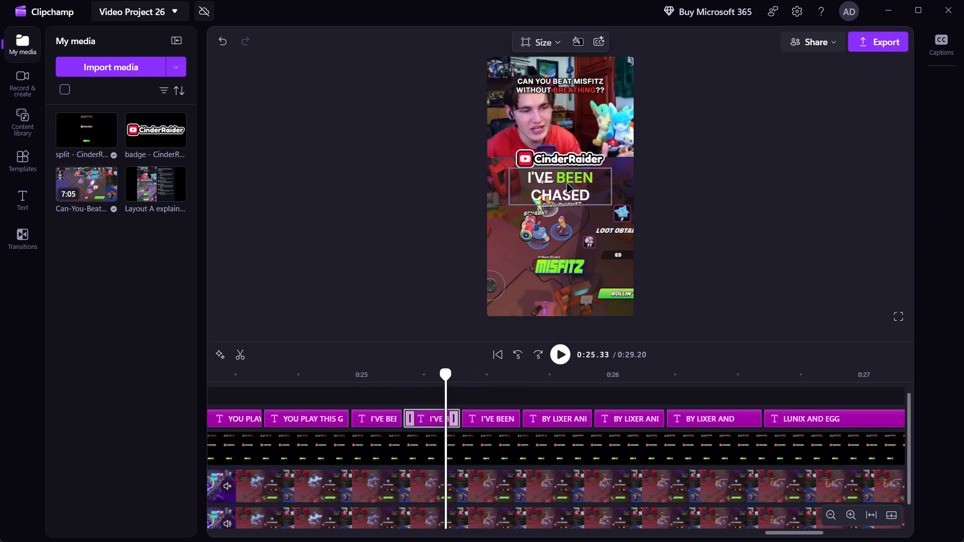
pyautogui.click(567, 184)
pyautogui.click(631, 146)
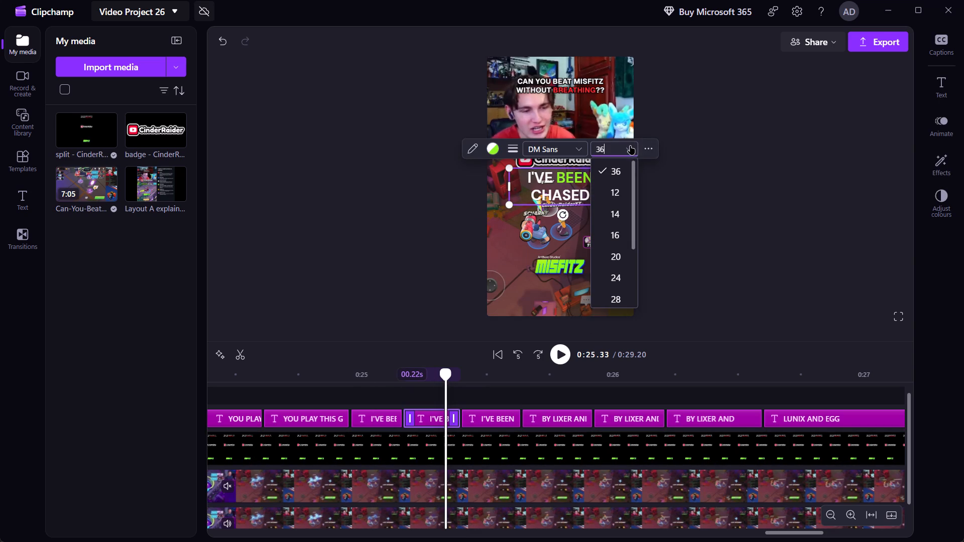
pyautogui.click(615, 282)
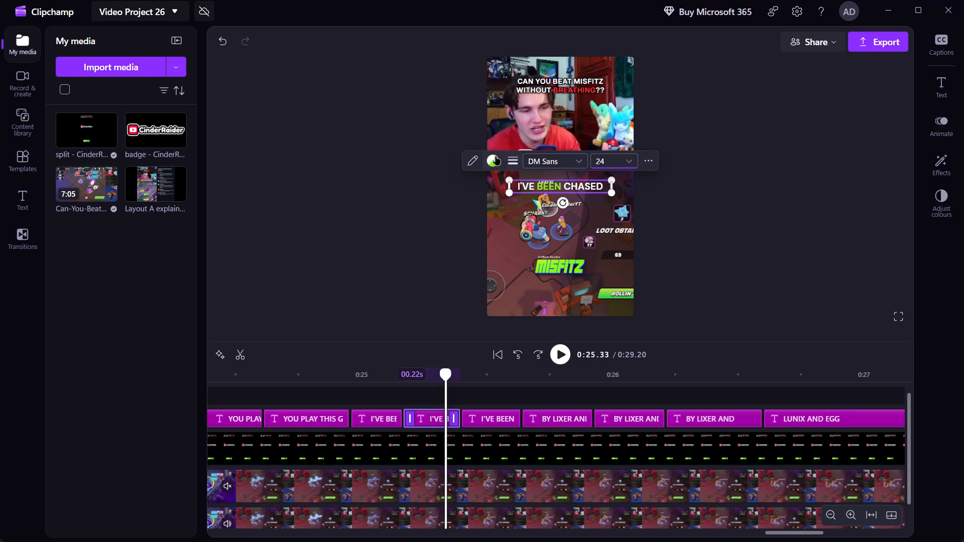
pyautogui.click(520, 160)
pyautogui.click(502, 123)
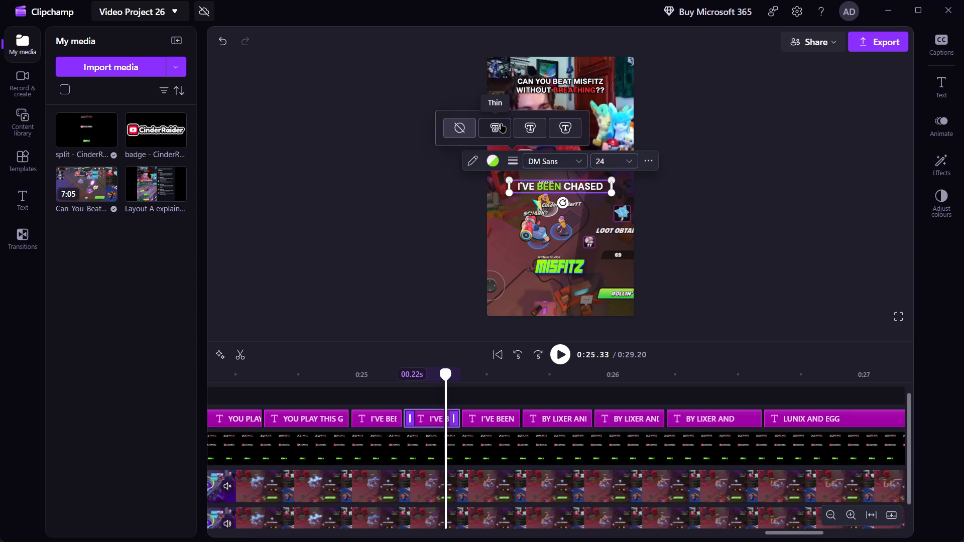
# Set the I'VE BEEN CHASED caption with I'VE in green to font size 24 and give it a thin black outline.
pyautogui.click(367, 378)
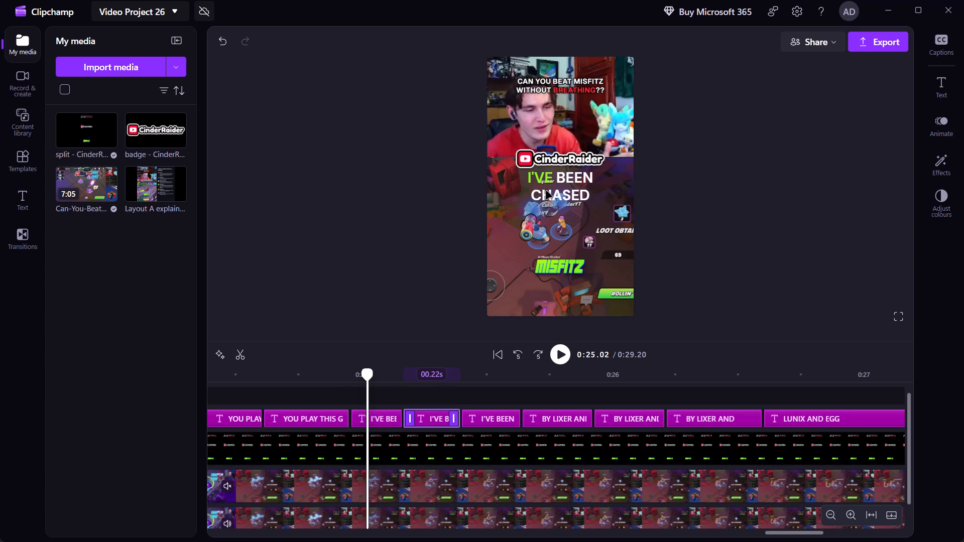
pyautogui.click(546, 191)
pyautogui.click(546, 191)
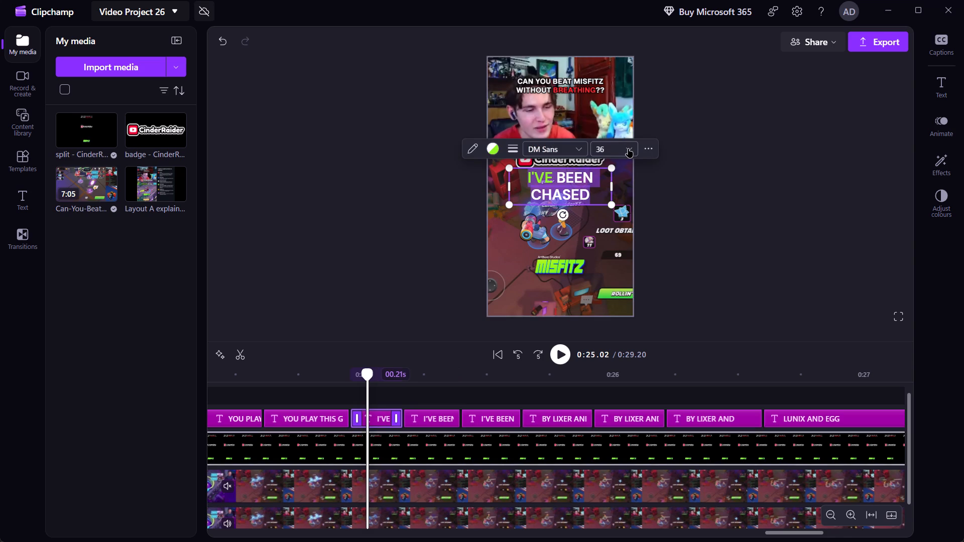
pyautogui.click(629, 149)
pyautogui.click(621, 274)
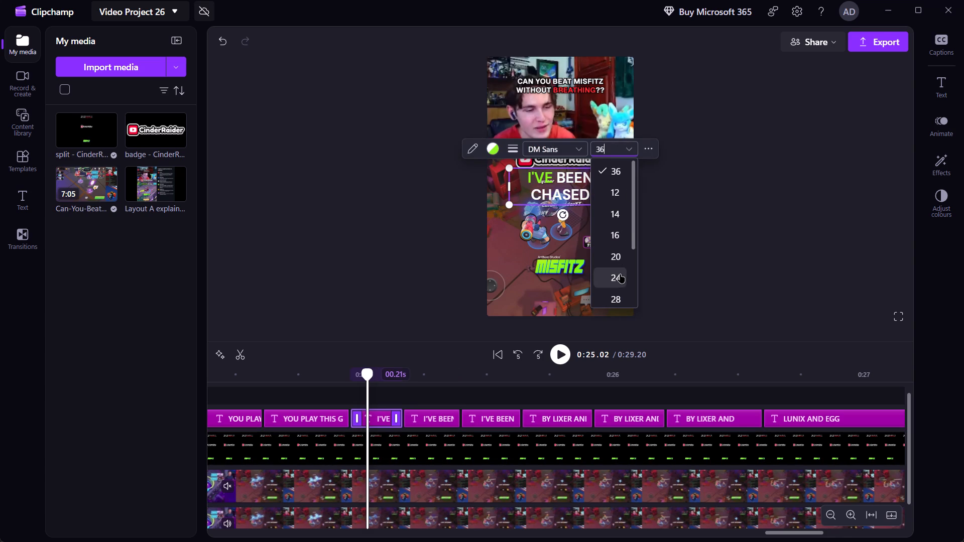
pyautogui.click(514, 159)
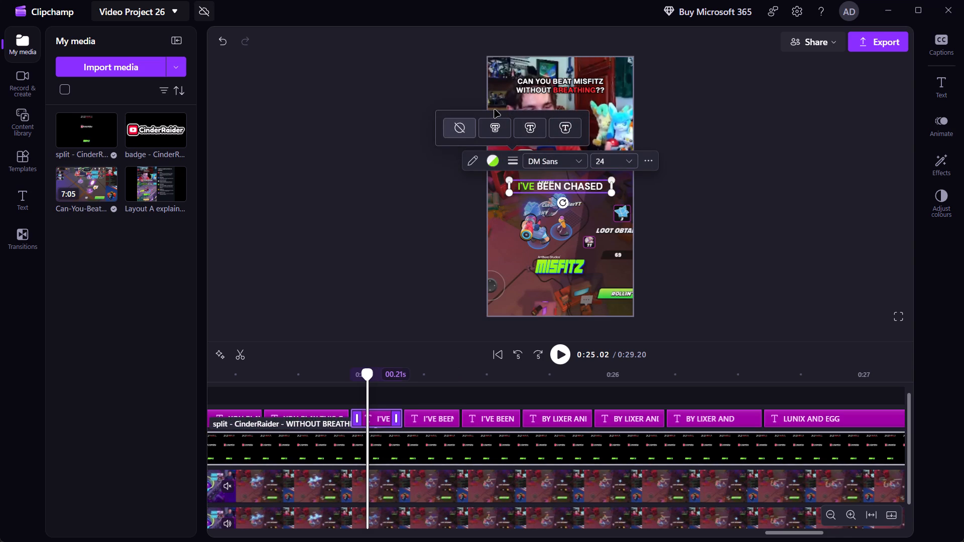
pyautogui.click(491, 128)
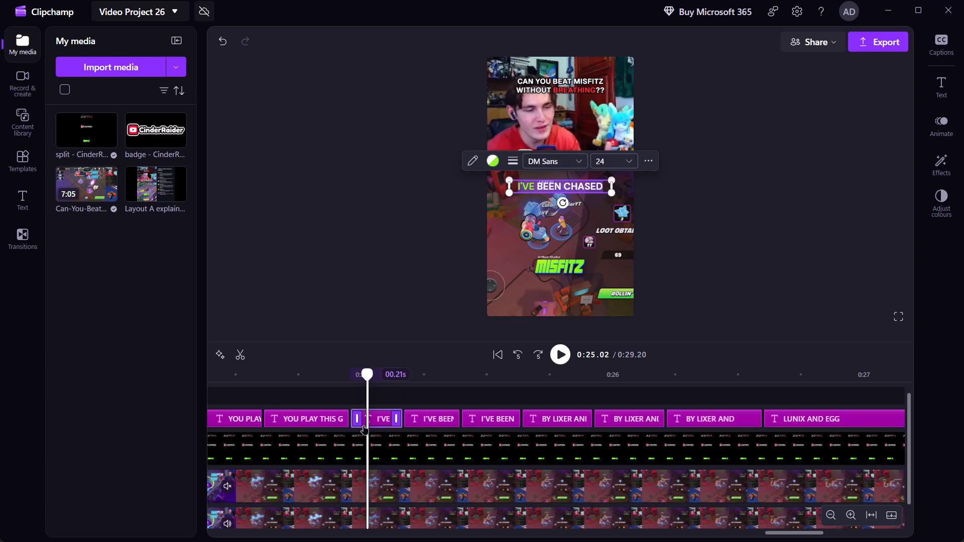
# Give the YOU PLAY THIS GAME? caption with GAME in green a thin black outline and set its font size to 24.
pyautogui.click(323, 379)
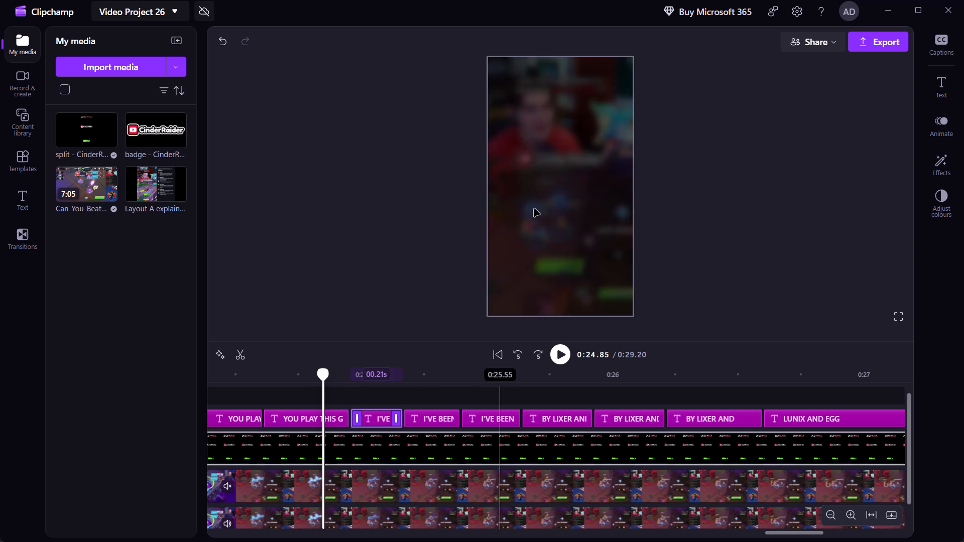
pyautogui.click(543, 197)
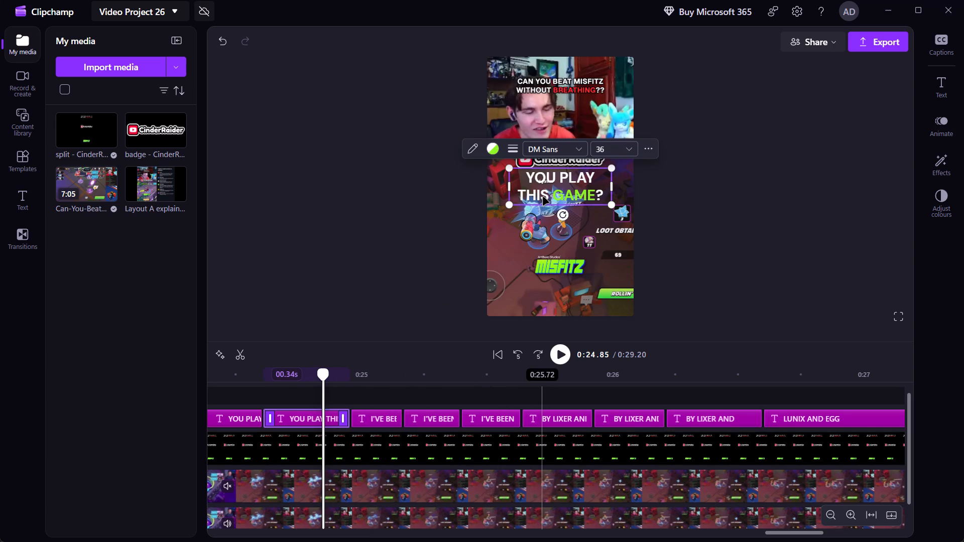
pyautogui.click(511, 144)
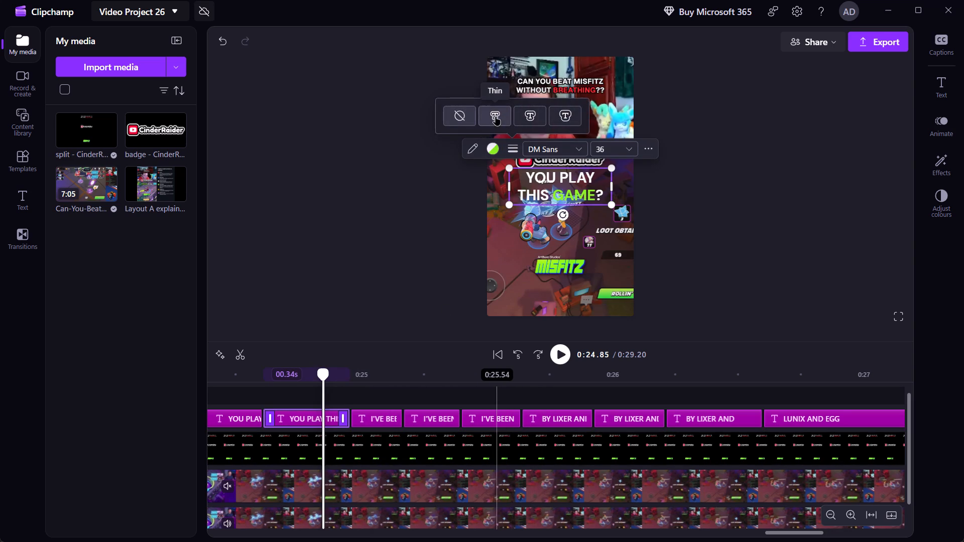
pyautogui.click(496, 116)
pyautogui.click(627, 152)
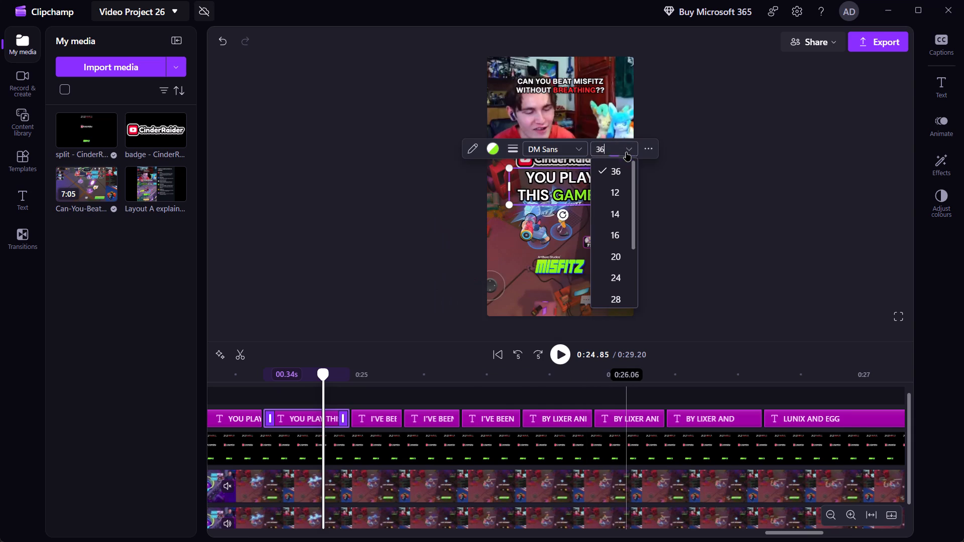
pyautogui.click(615, 278)
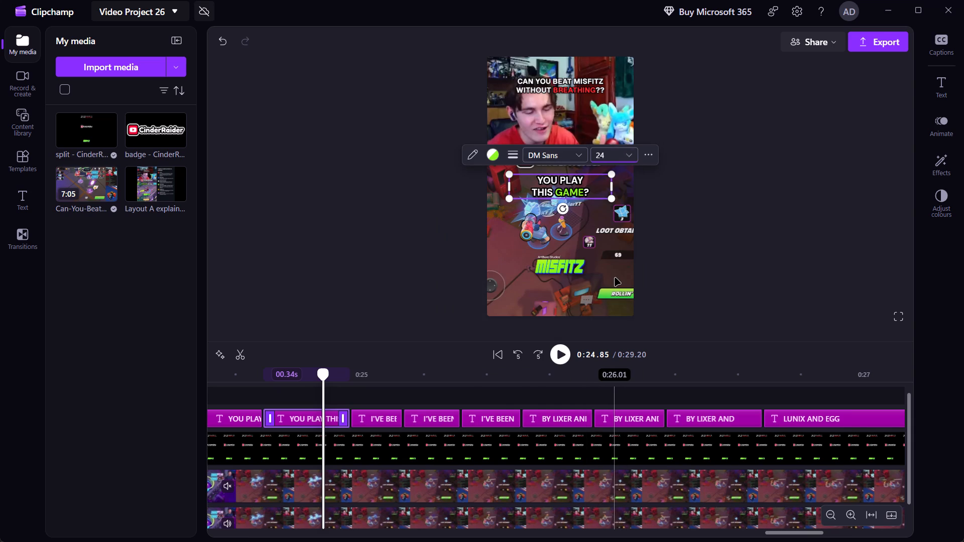
# Set the YOU PLAY THIS GAME? caption with THIS in green to font size 24 and give it a thin black outline.
pyautogui.click(247, 379)
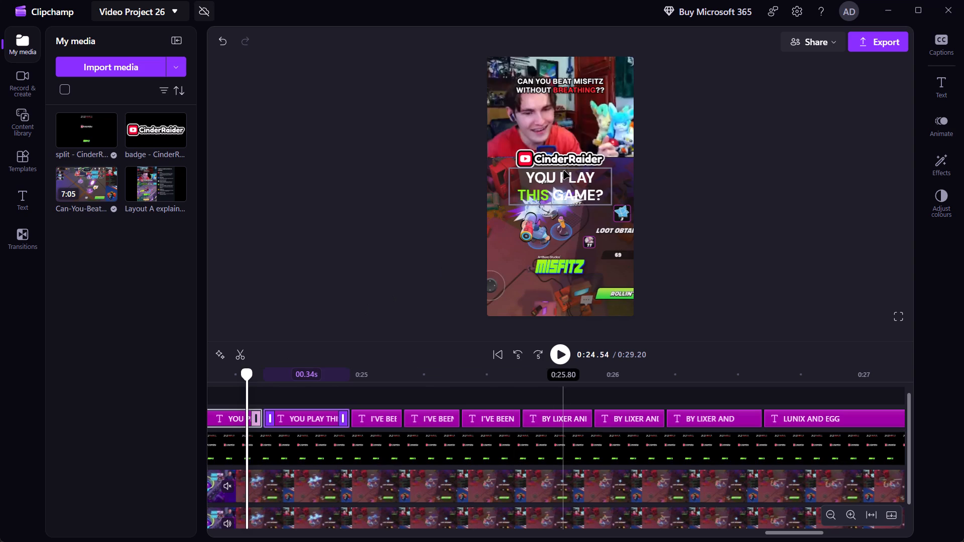
pyautogui.click(563, 171)
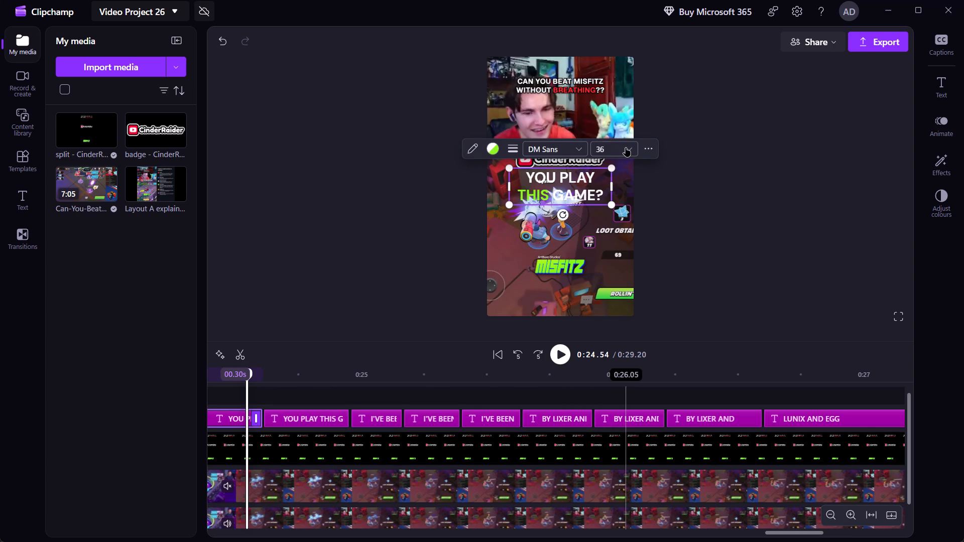
pyautogui.click(626, 148)
pyautogui.click(613, 274)
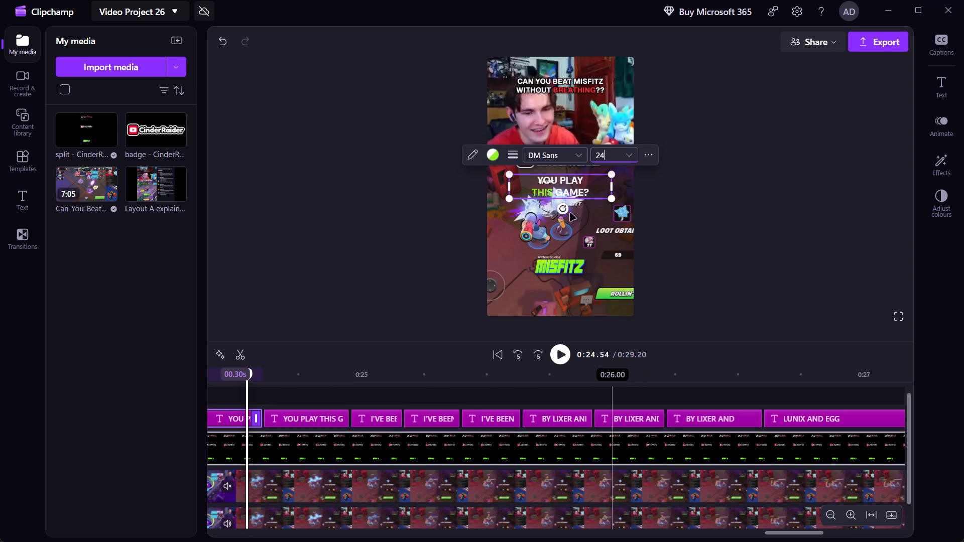
pyautogui.click(504, 158)
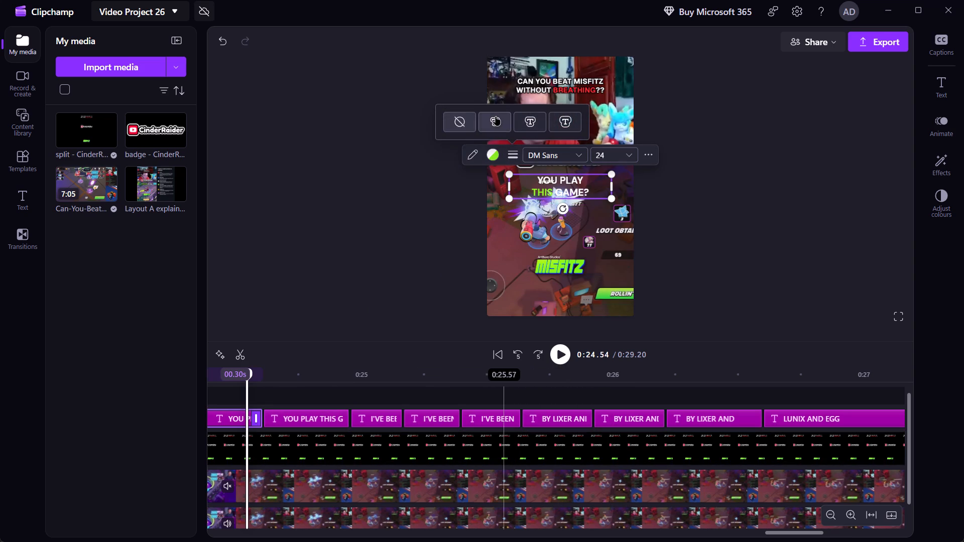
pyautogui.click(496, 116)
pyautogui.click(349, 307)
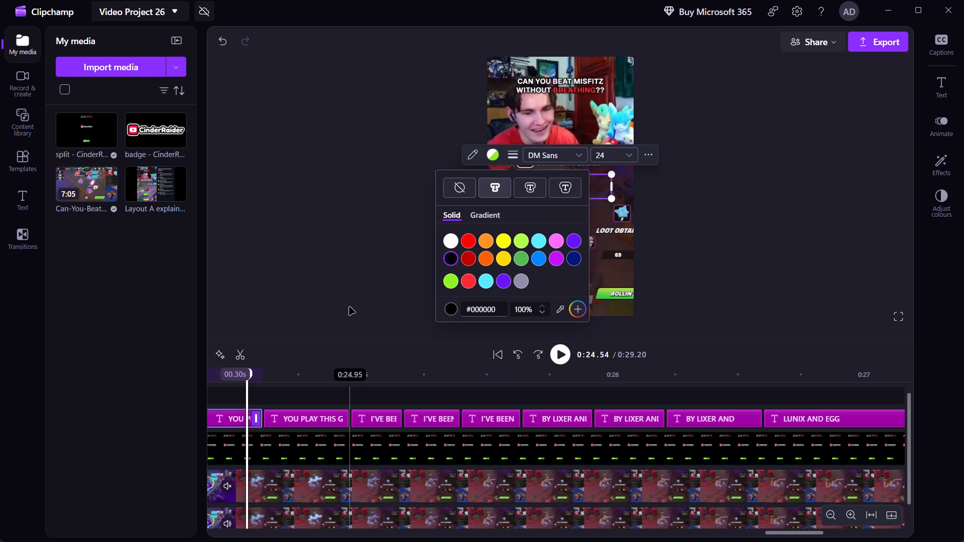
# Give the YOU PLAY THIS GAME? caption with PLAY in green a thin black outline and set its font size to 24.
pyautogui.hscroll(1, 301, 404)
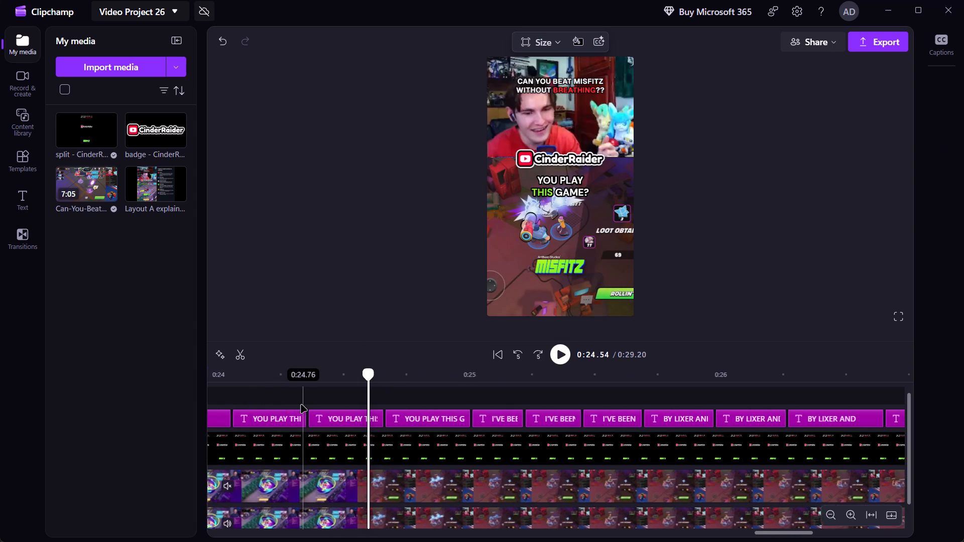
pyautogui.hscroll(1, 301, 404)
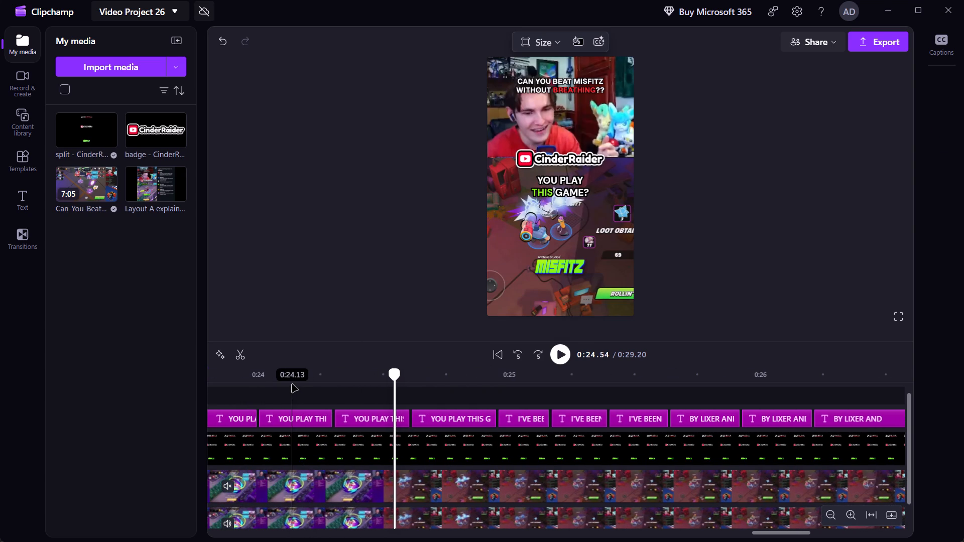
pyautogui.click(292, 384)
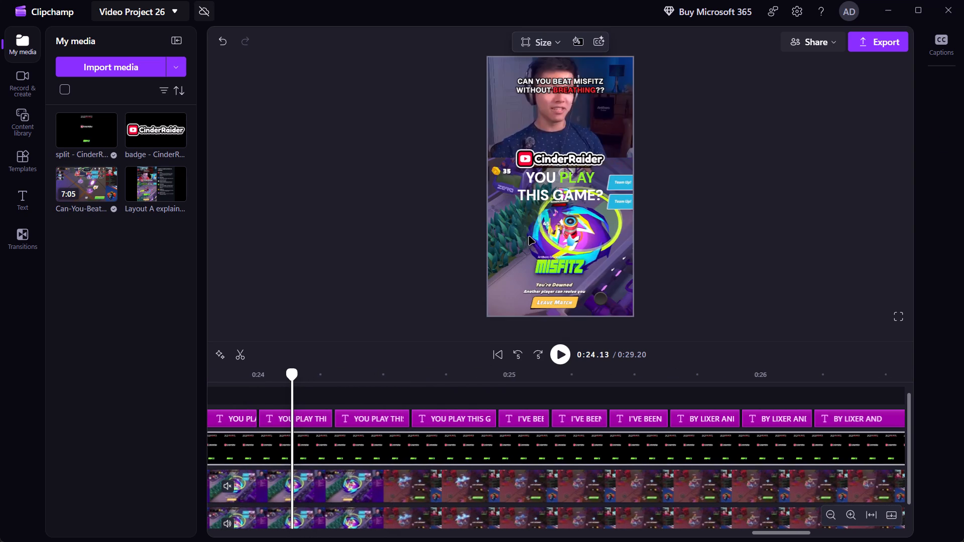
pyautogui.click(554, 199)
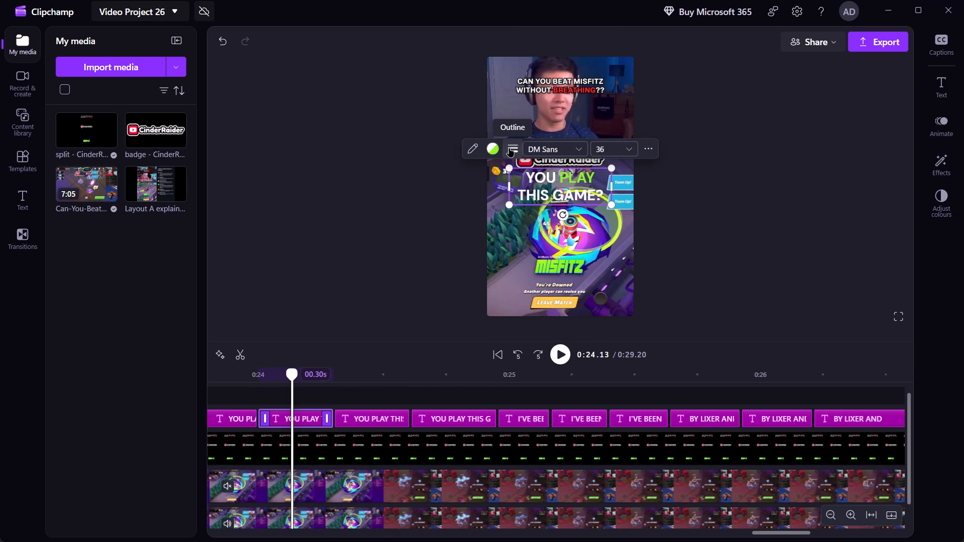
pyautogui.click(510, 148)
pyautogui.click(502, 118)
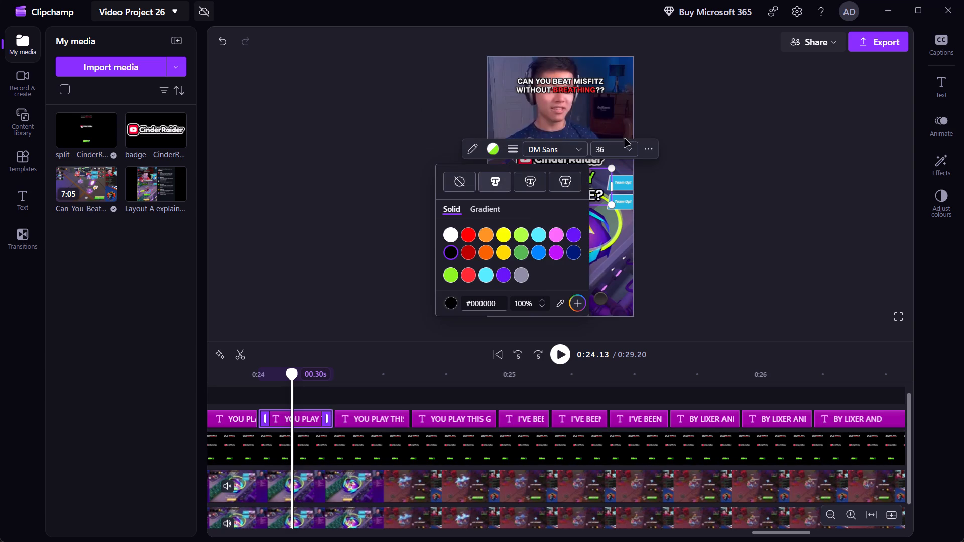
pyautogui.click(628, 145)
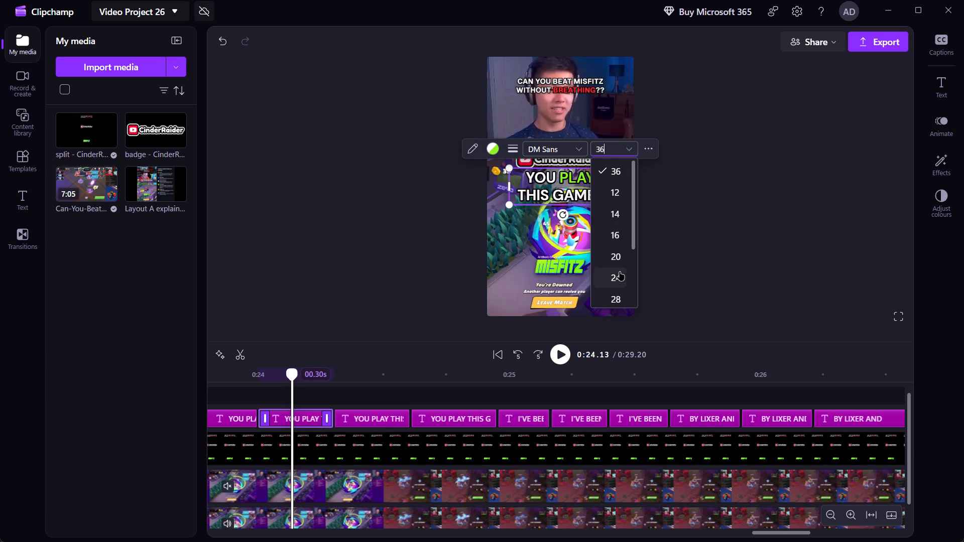
pyautogui.click(620, 272)
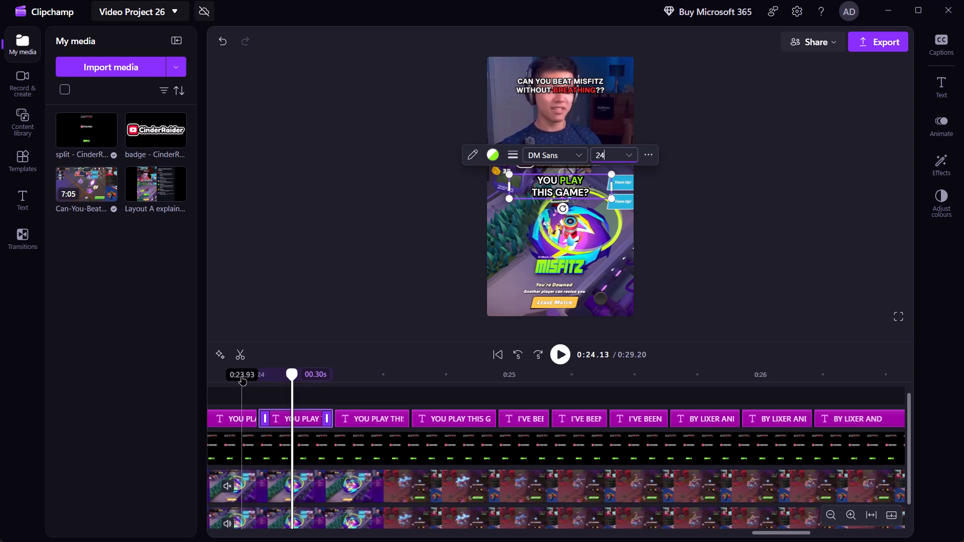
# Give the YOU PLAY THIS GAME? caption with YOU in green a thin black outline and set its font size to 24.
pyautogui.click(242, 376)
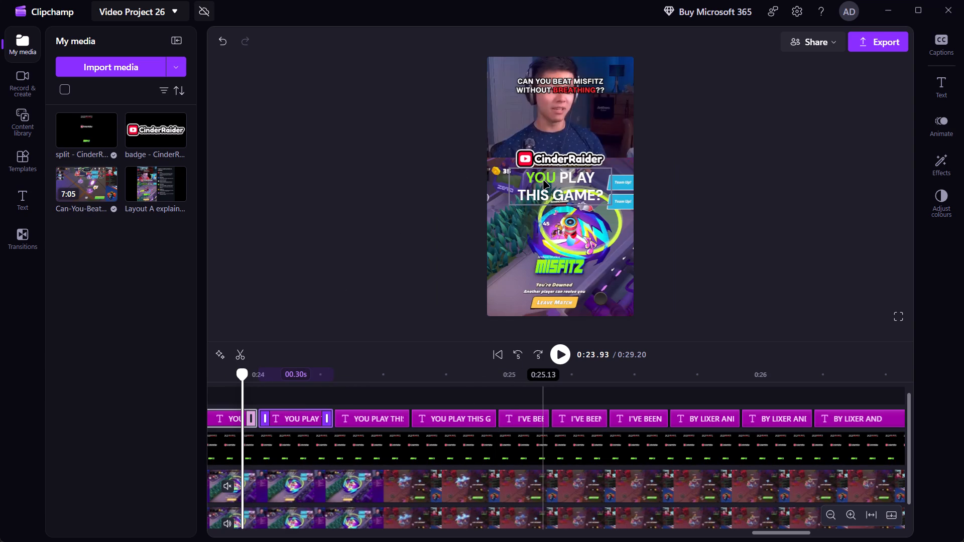
pyautogui.click(543, 181)
pyautogui.click(517, 150)
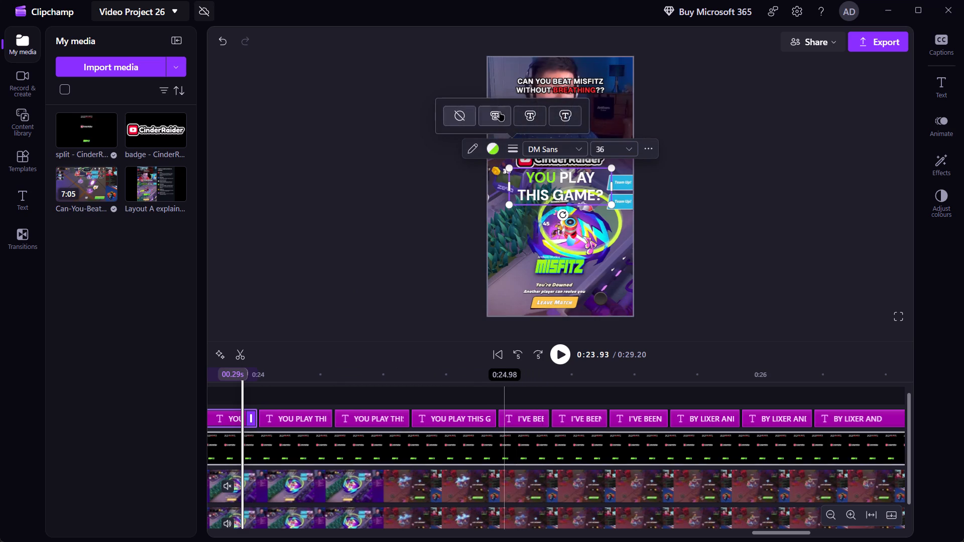
pyautogui.click(499, 111)
pyautogui.click(628, 146)
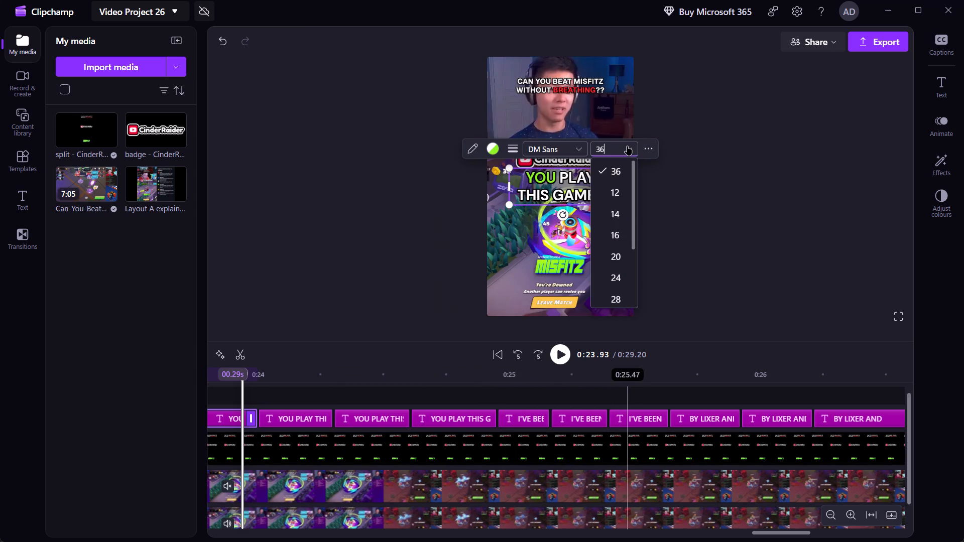
pyautogui.click(619, 269)
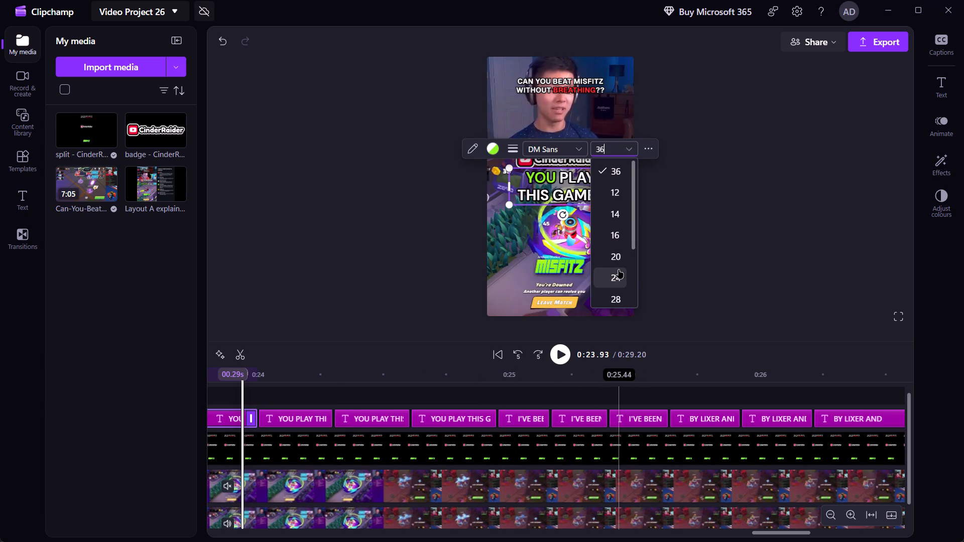
# Set the TO KILL YOU WHILE caption with WHILE in green to font size 24 and give it a thin black outline.
pyautogui.hscroll(1, 341, 326)
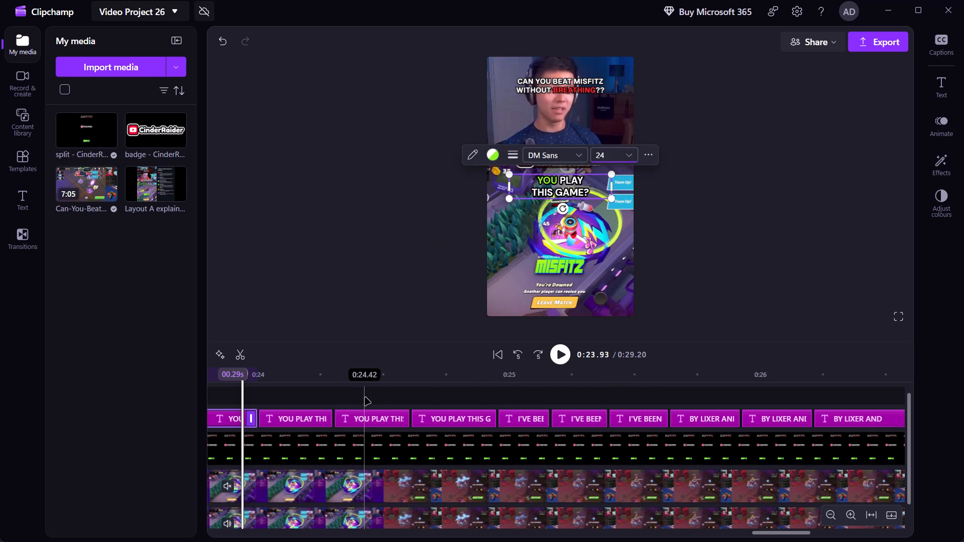
pyautogui.hscroll(3, 365, 397)
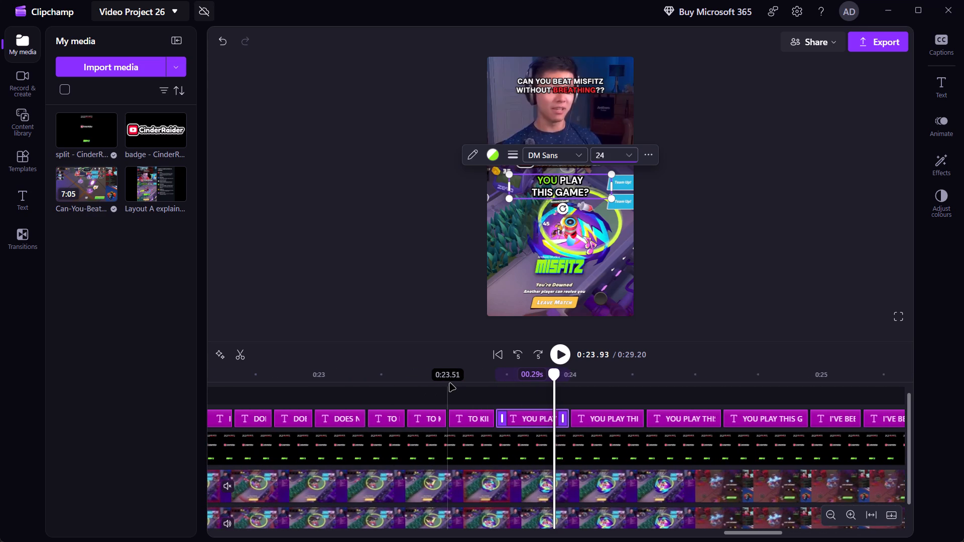
pyautogui.click(457, 382)
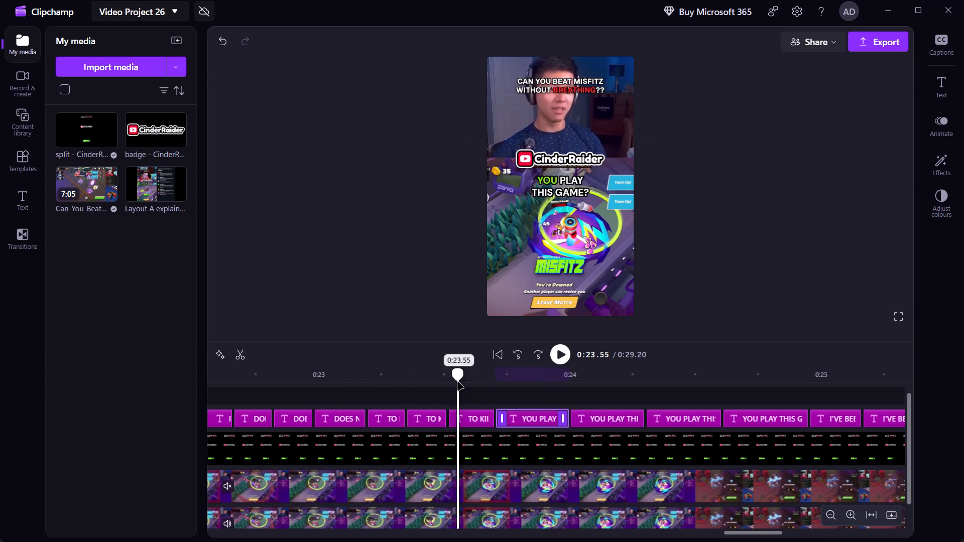
pyautogui.click(558, 187)
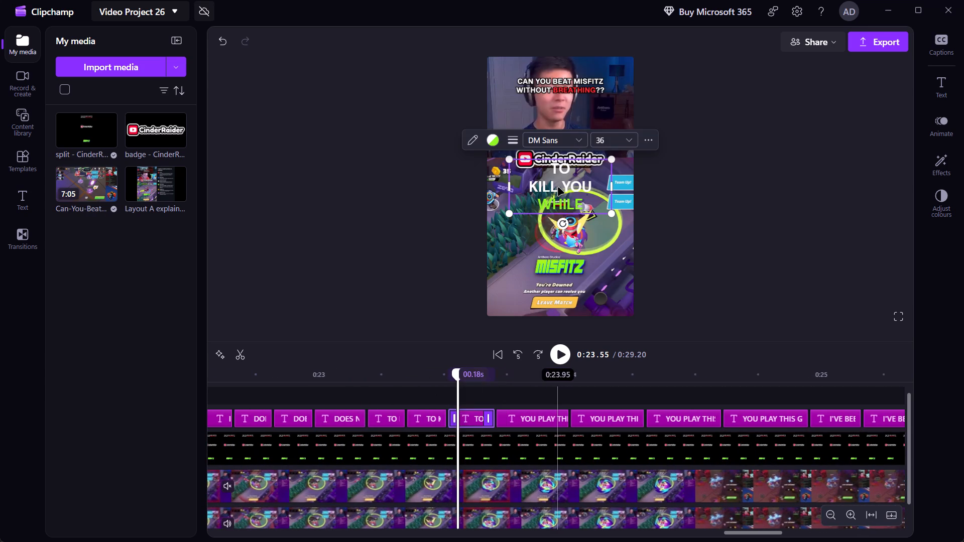
pyautogui.click(625, 138)
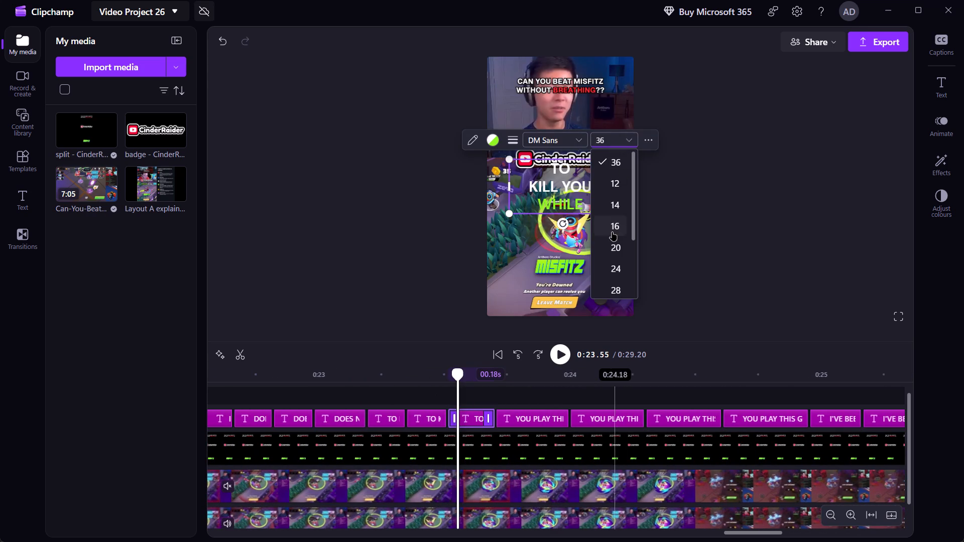
pyautogui.click(615, 269)
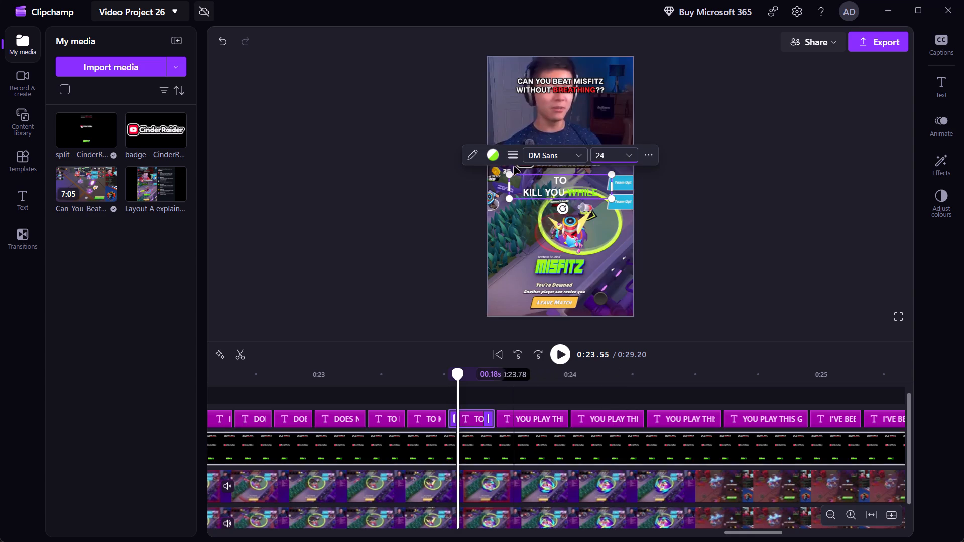
pyautogui.click(513, 157)
pyautogui.click(499, 115)
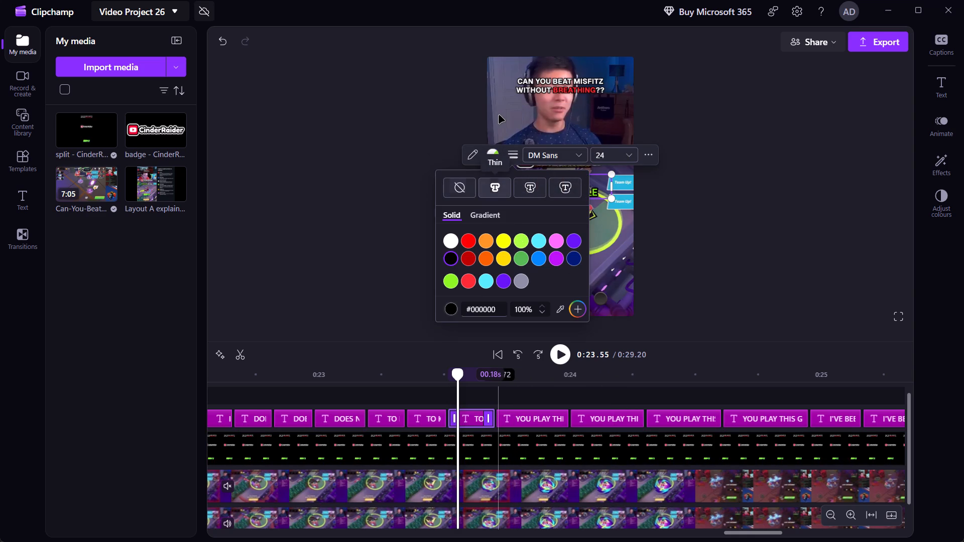
# Set the TO KILL YOU WHILE caption with KILL YOU in green to font size 24 and give it a thin black outline.
pyautogui.click(424, 373)
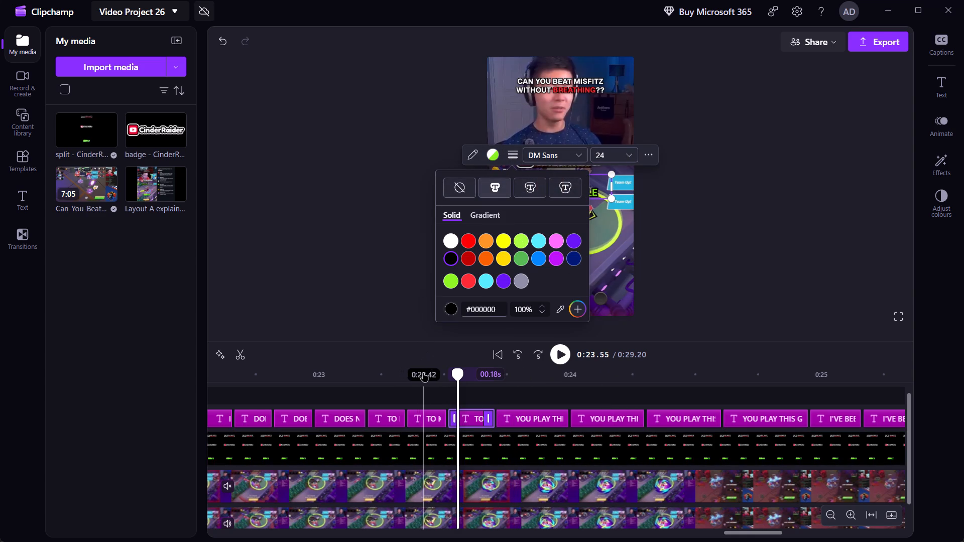
pyautogui.click(560, 187)
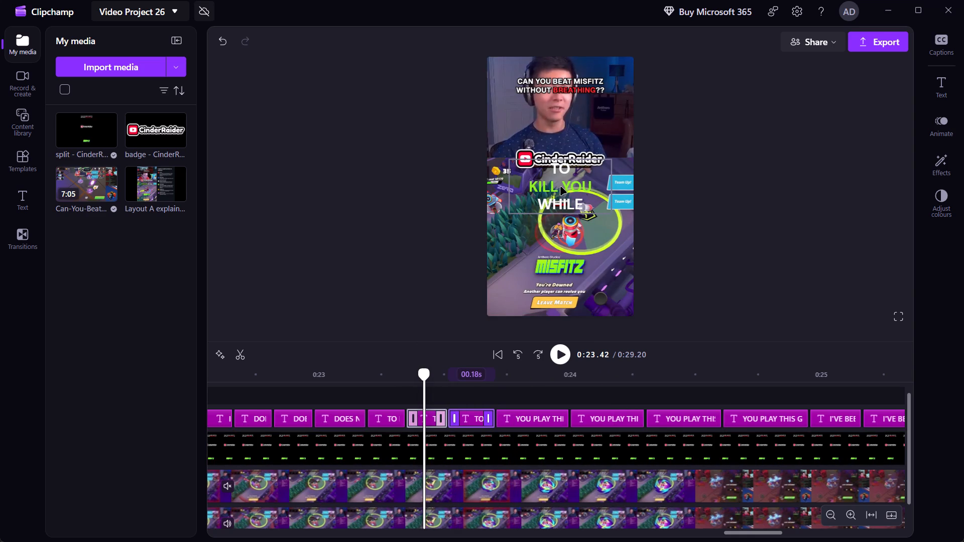
pyautogui.click(632, 143)
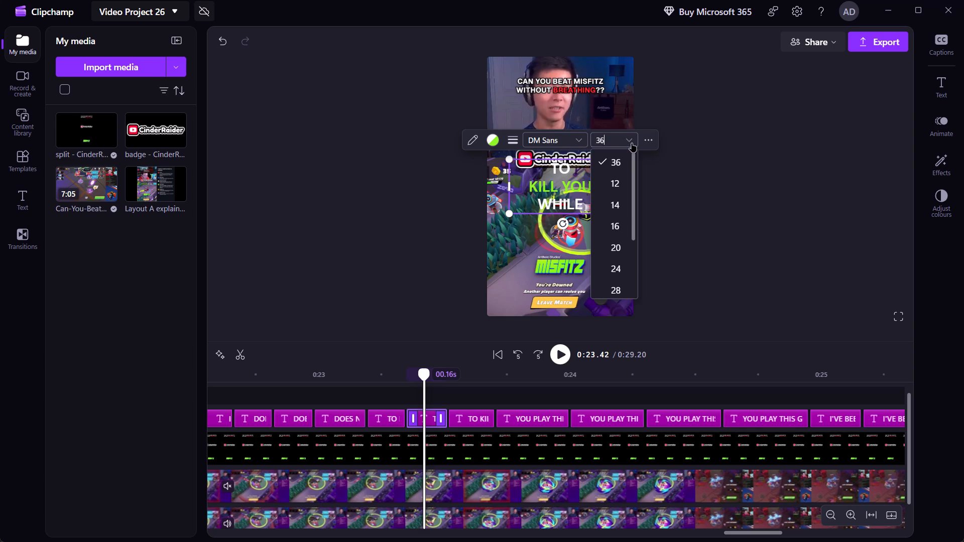
pyautogui.click(614, 278)
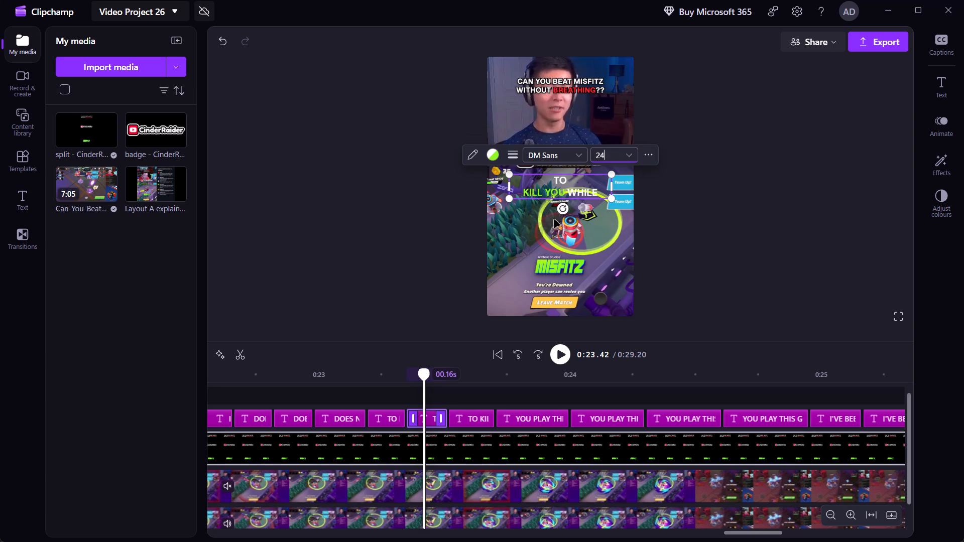
pyautogui.click(504, 151)
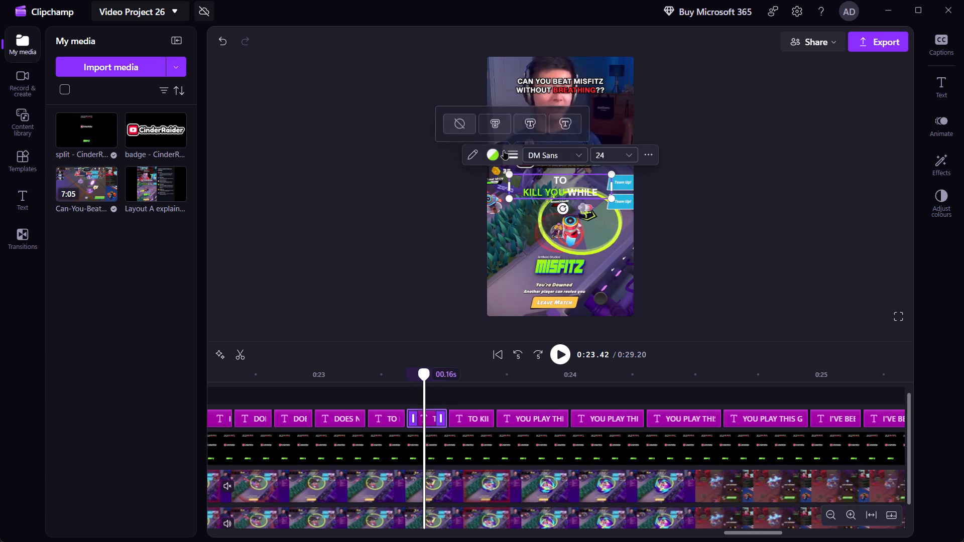
pyautogui.click(500, 126)
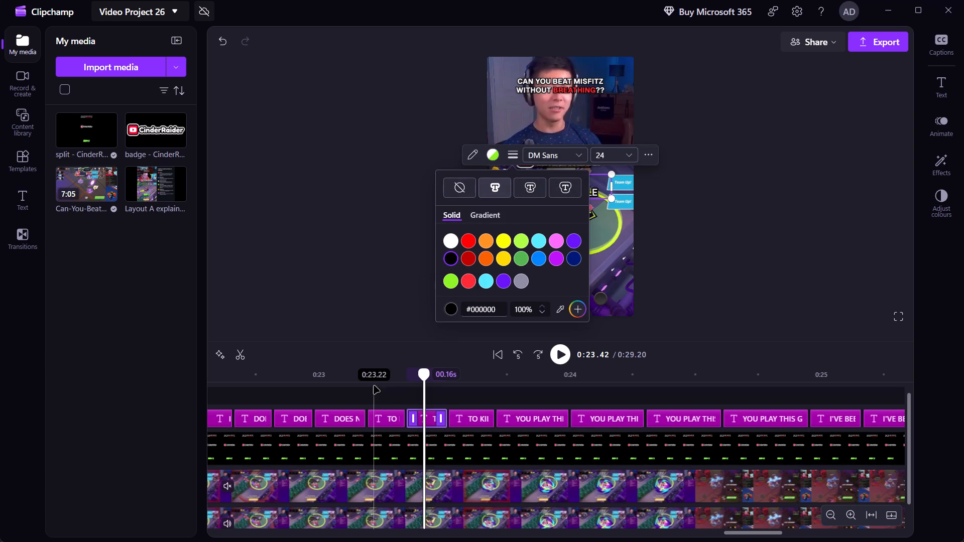
# Set the TO KILL YOU WHILE caption with TO in green to font size 24 and give it a thin black outline.
pyautogui.click(385, 376)
pyautogui.click(393, 410)
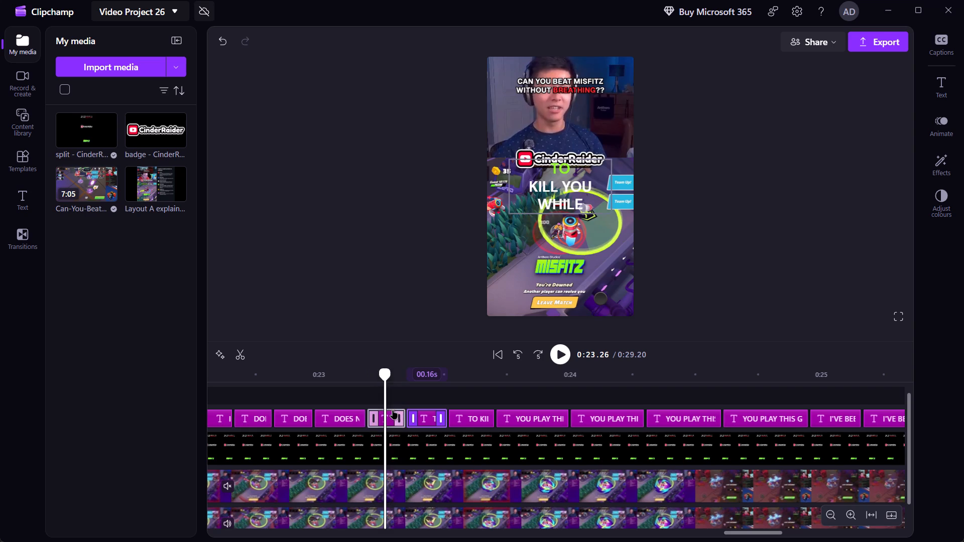
pyautogui.click(623, 139)
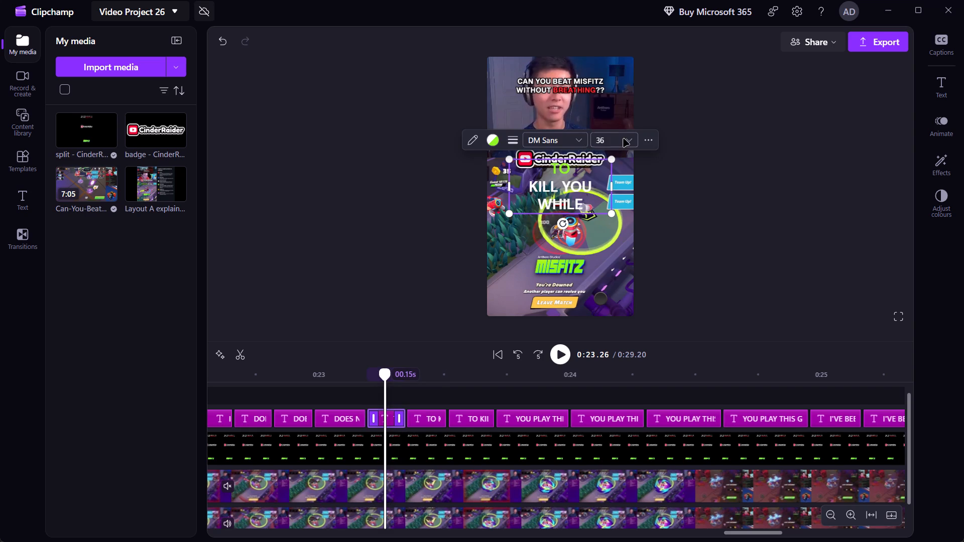
pyautogui.click(630, 144)
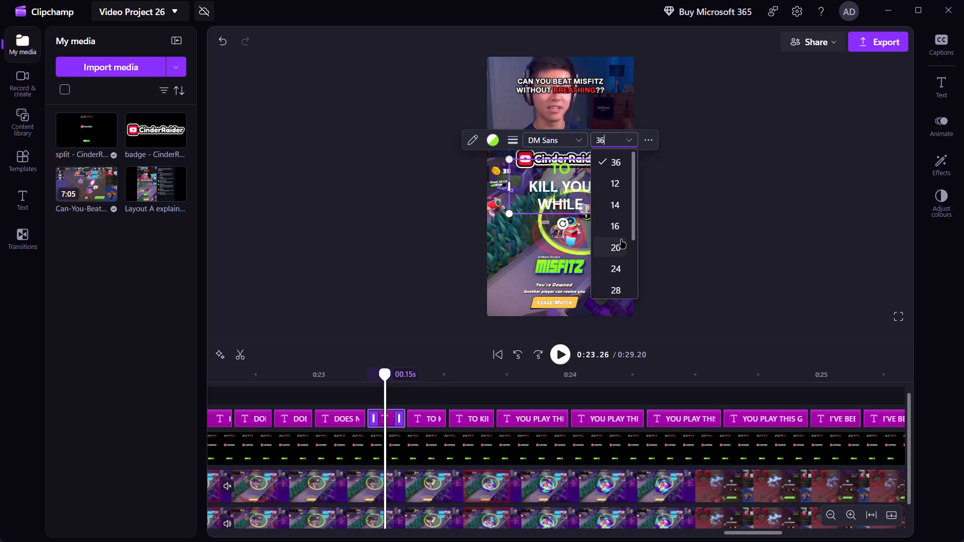
pyautogui.click(617, 263)
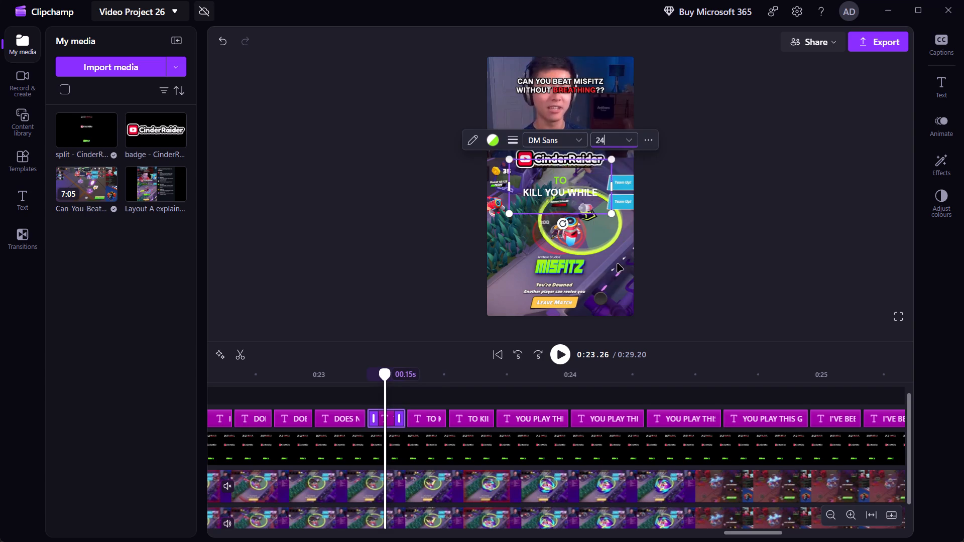
pyautogui.click(515, 151)
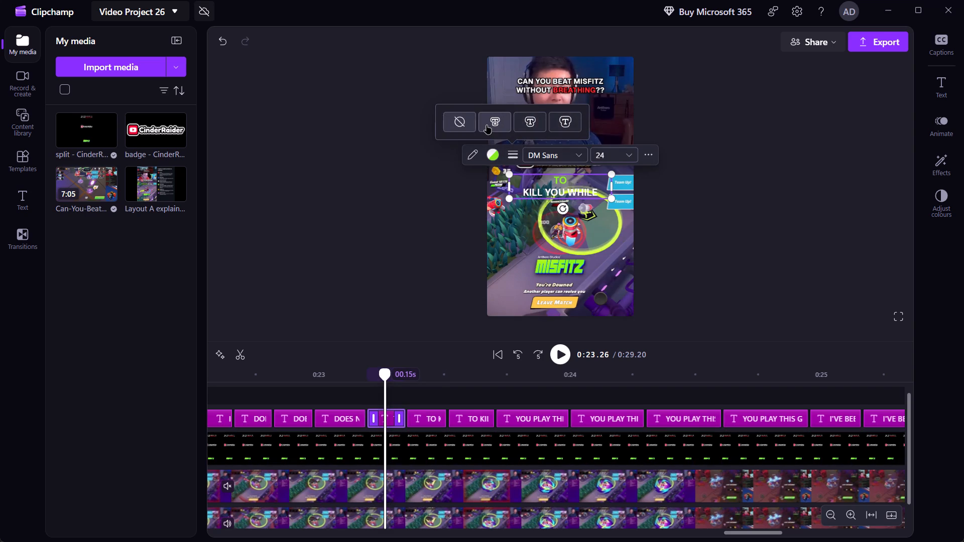
pyautogui.click(487, 125)
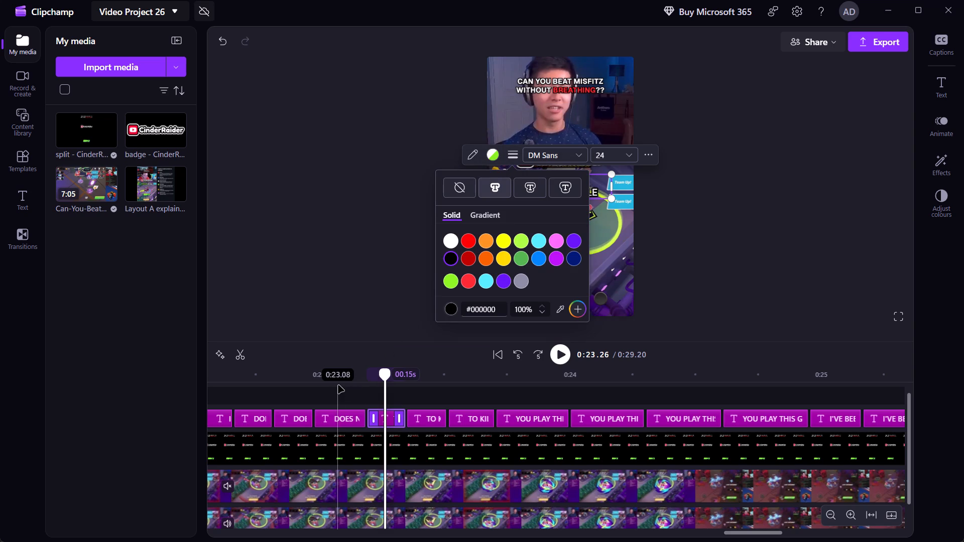
# Set the DOES NO ONE TRYING caption with TRYING in green to font size 24 and give it a thin black outline.
pyautogui.click(338, 380)
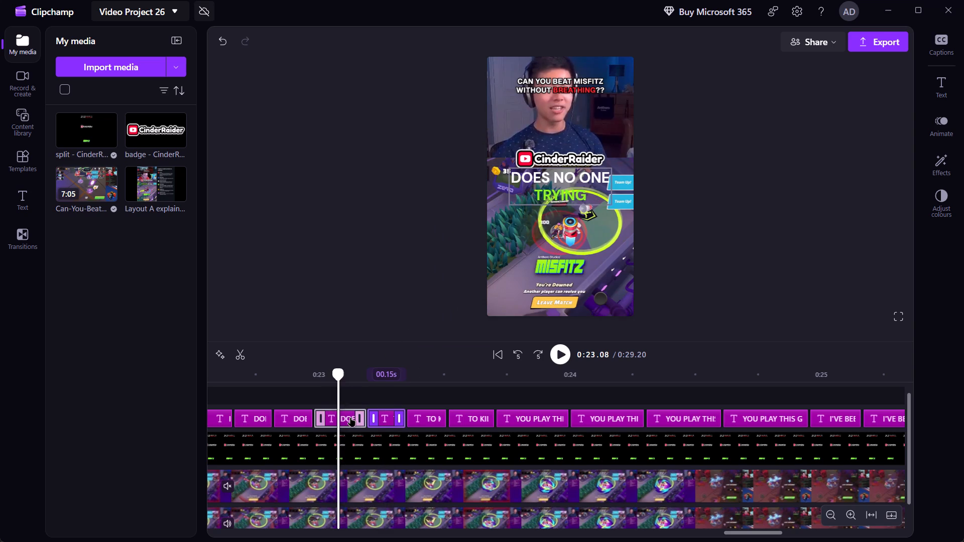
pyautogui.click(351, 418)
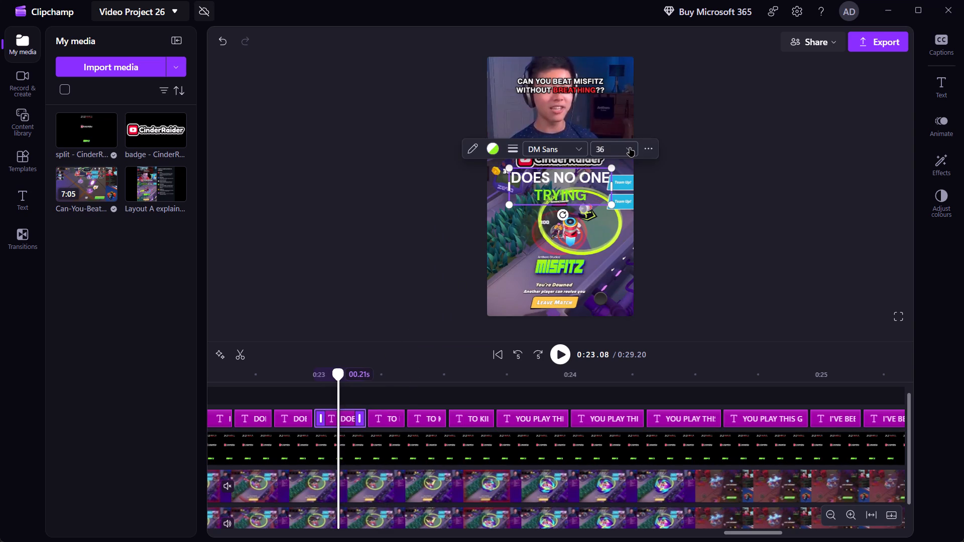
pyautogui.click(630, 148)
pyautogui.click(621, 274)
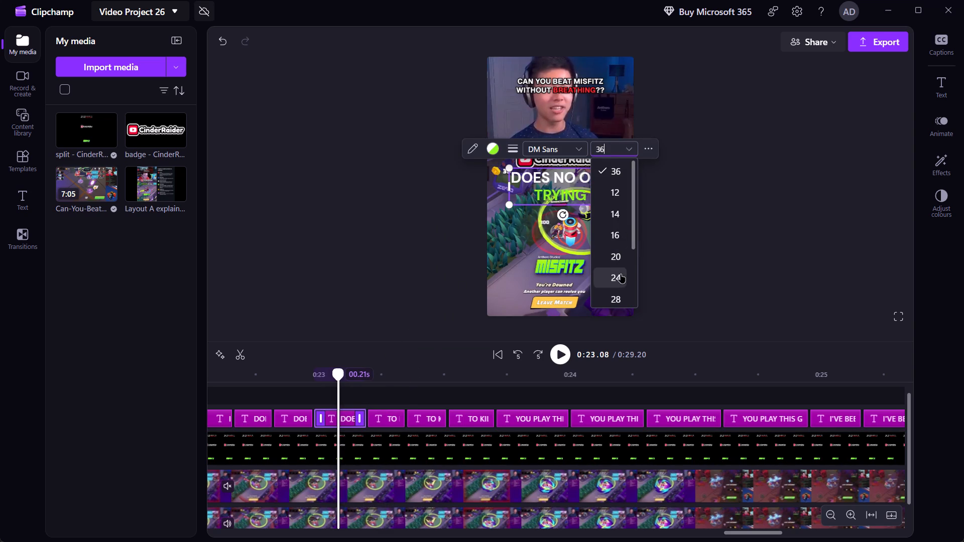
pyautogui.click(511, 150)
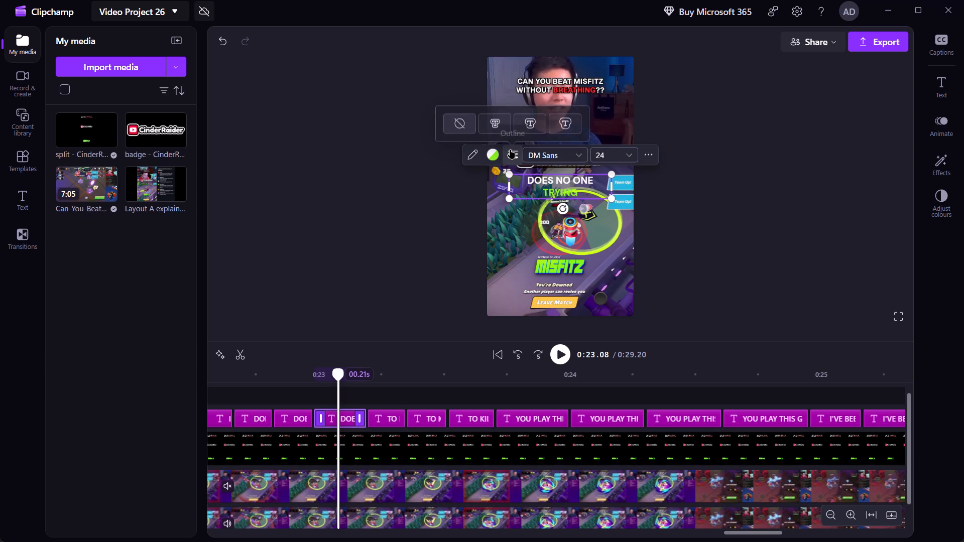
pyautogui.click(500, 130)
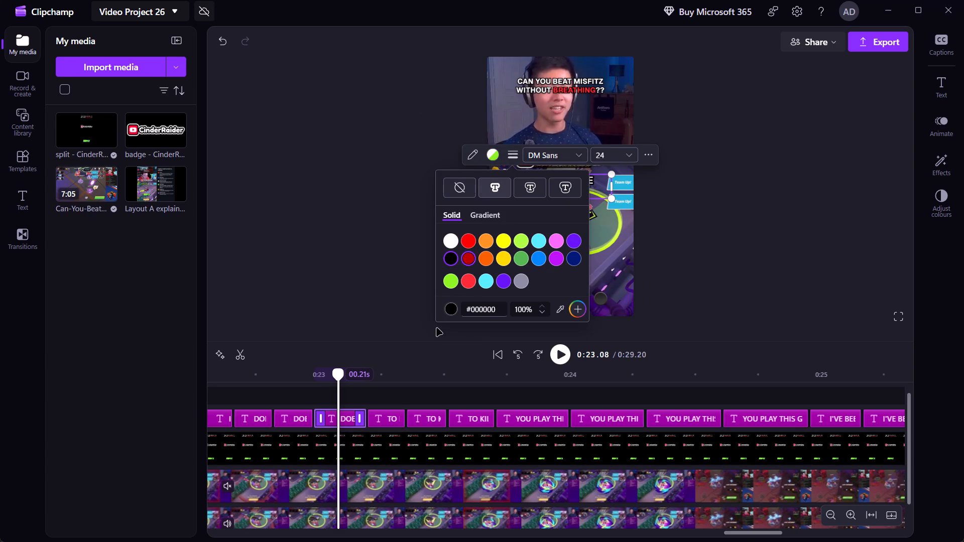
# Set the DOES NO ONE TRYING caption with NO ONE in green to font size 24 and give it a thin black outline.
pyautogui.click(293, 375)
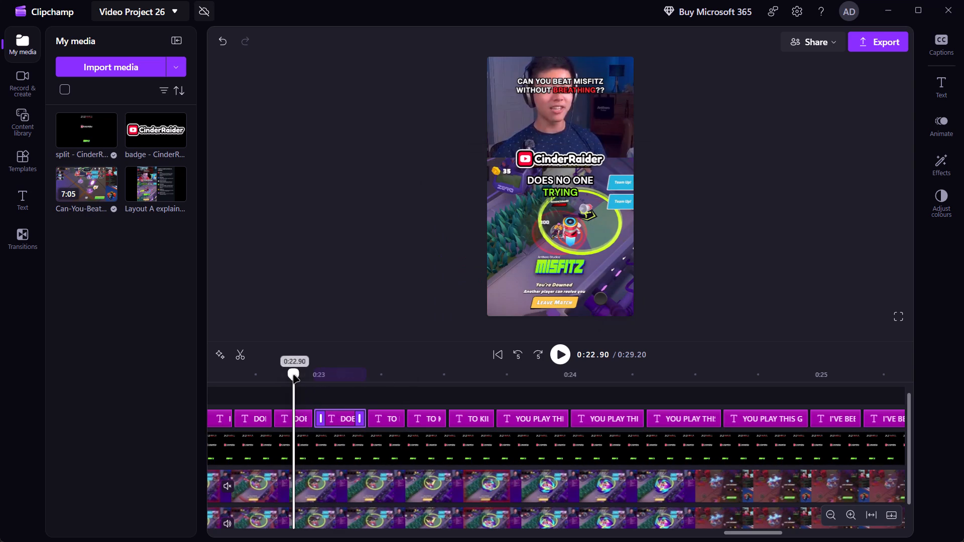
pyautogui.click(550, 188)
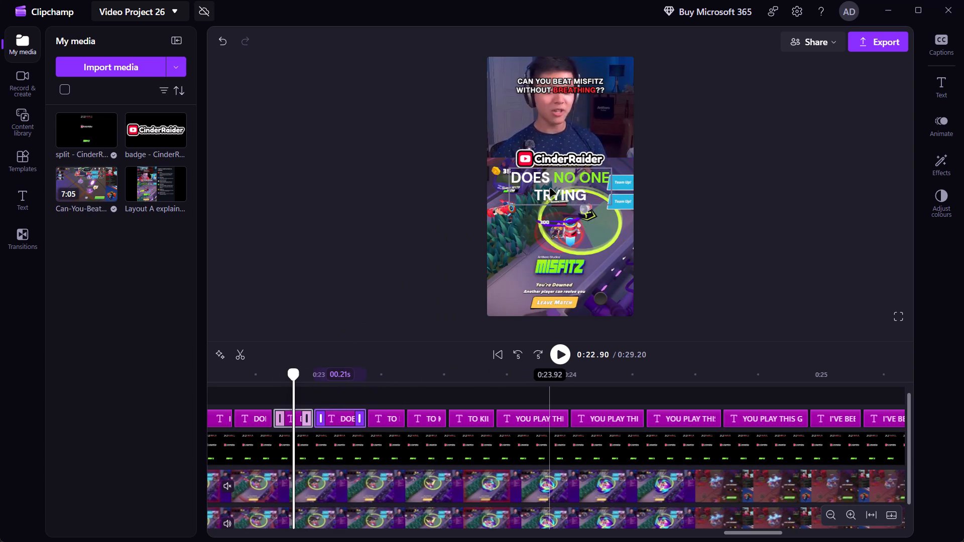
pyautogui.click(629, 147)
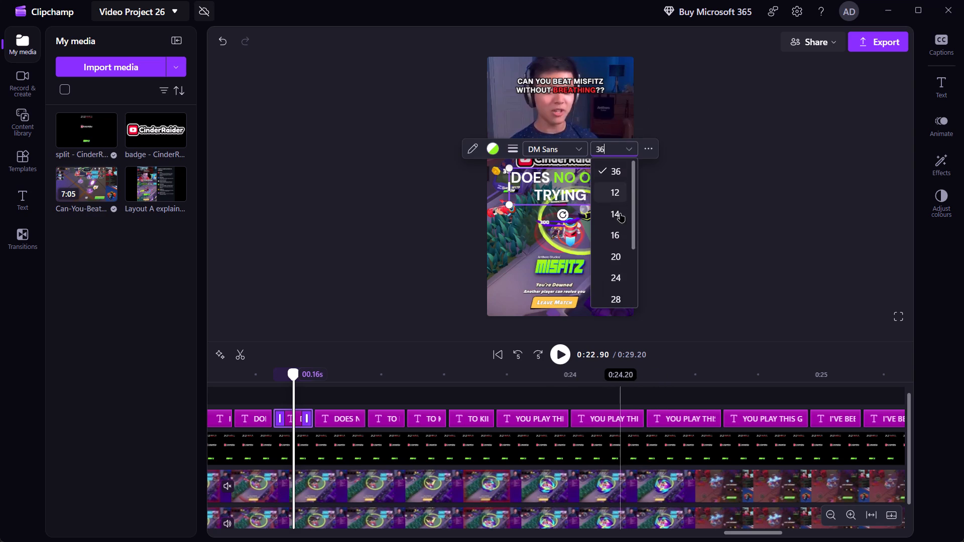
pyautogui.click(623, 285)
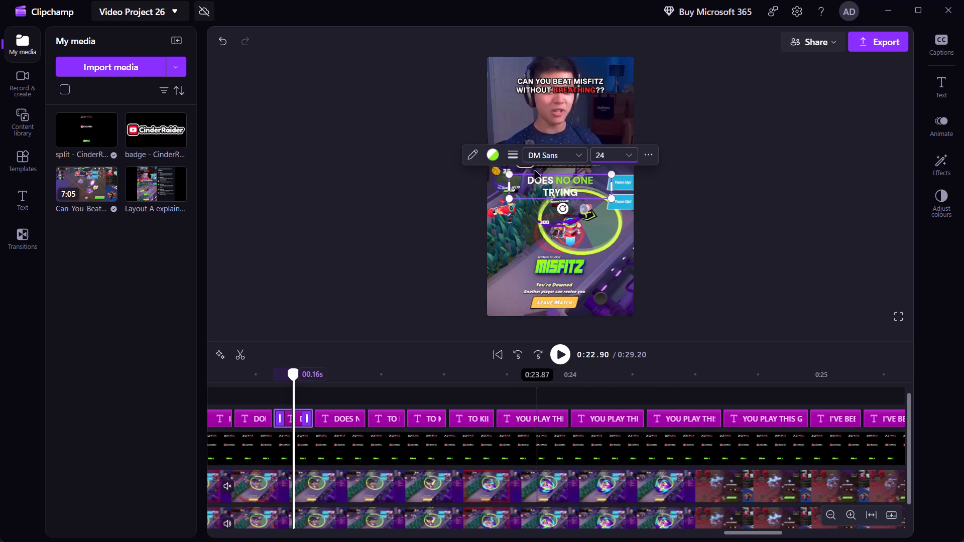
pyautogui.click(515, 156)
pyautogui.click(494, 121)
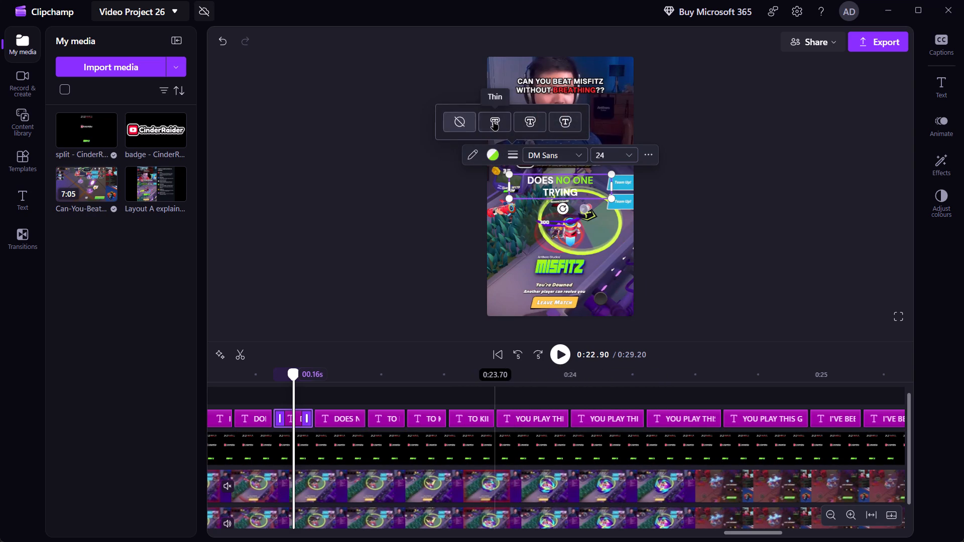
# Set the DOES NO ONE TRYING caption with DOES in green to font size 24 and give it a thin black outline.
pyautogui.click(250, 375)
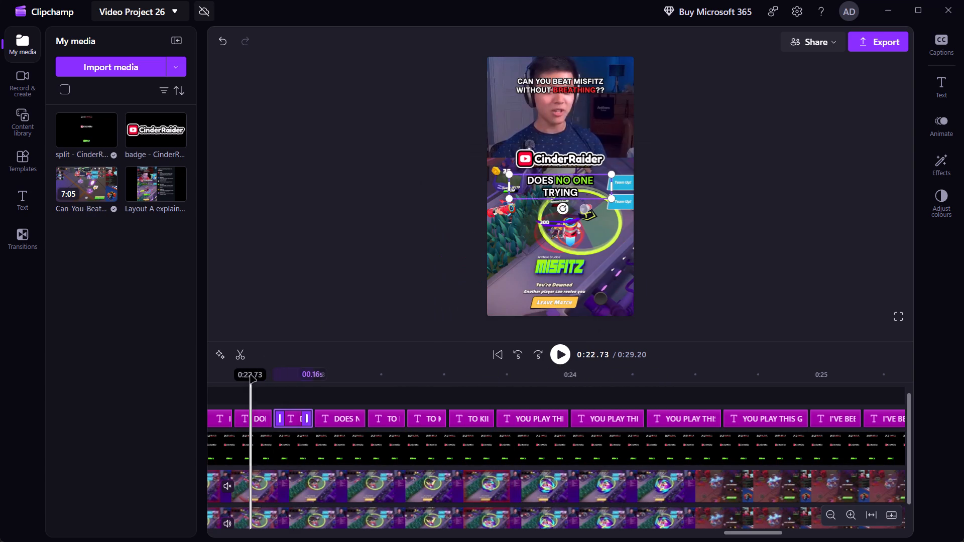
pyautogui.click(257, 419)
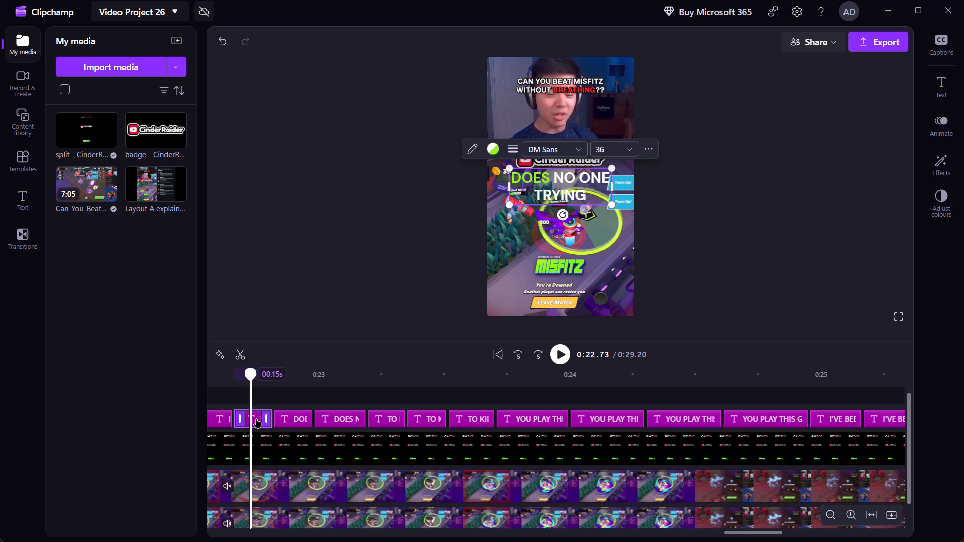
pyautogui.click(624, 146)
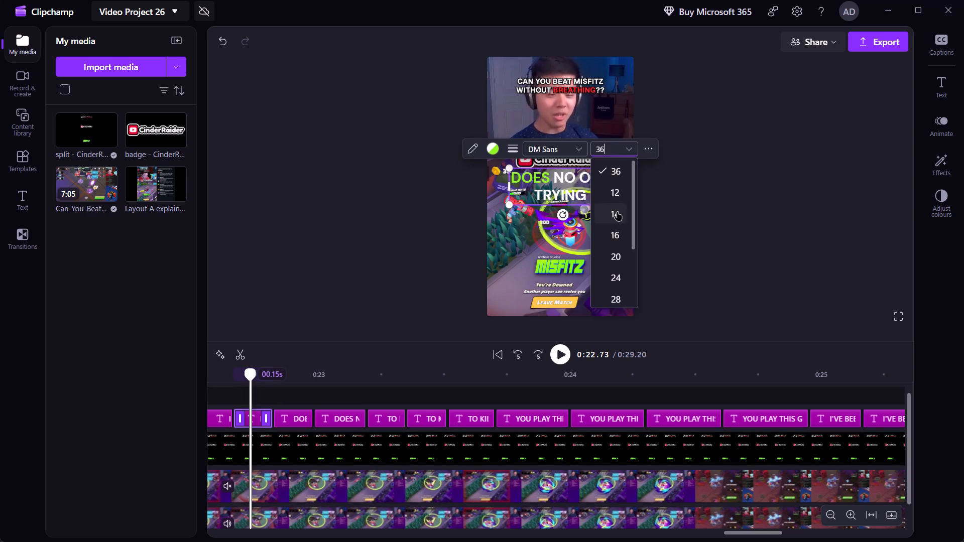
pyautogui.click(613, 278)
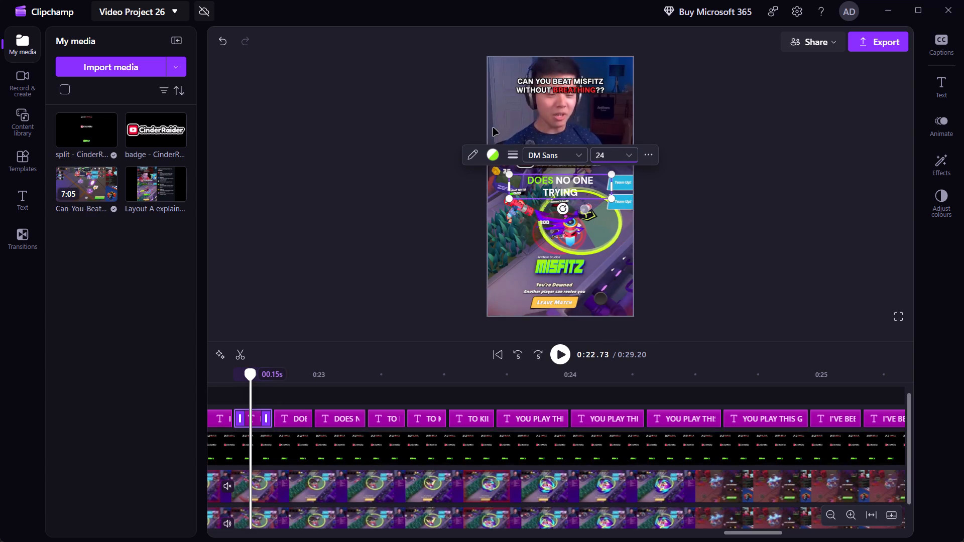
pyautogui.click(513, 151)
pyautogui.click(508, 112)
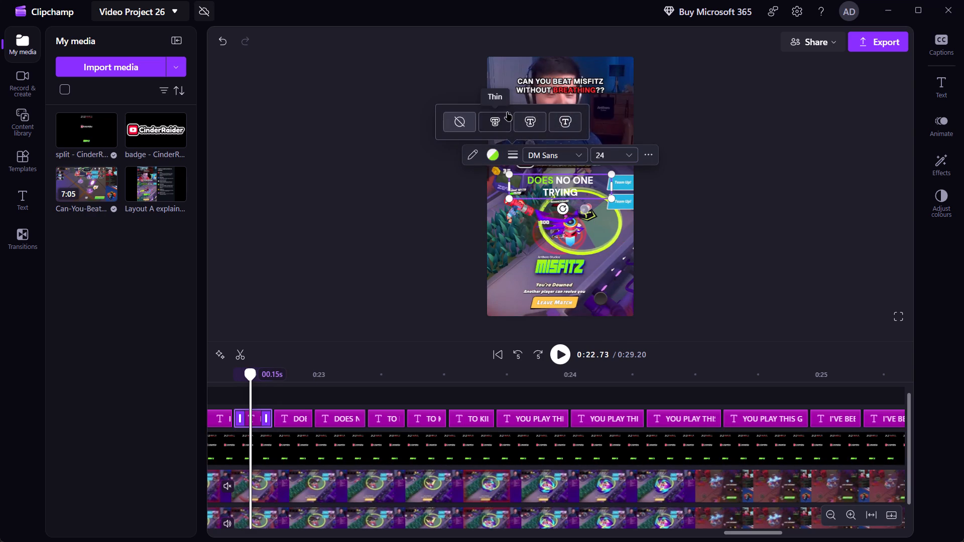
# Set the I GOT IT caption with IT in green to font size 24 and give it a thin black outline.
pyautogui.click(219, 379)
pyautogui.click(550, 184)
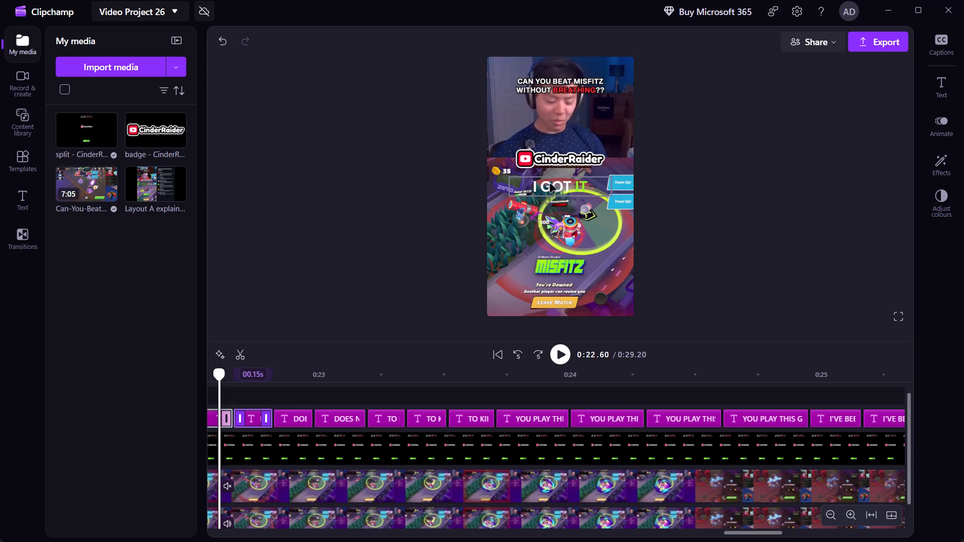
pyautogui.click(621, 158)
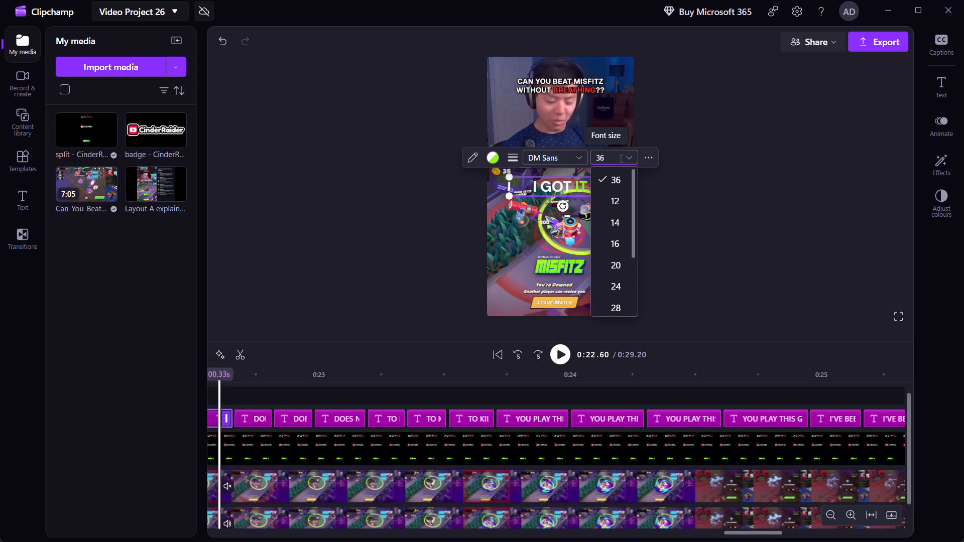
pyautogui.click(620, 292)
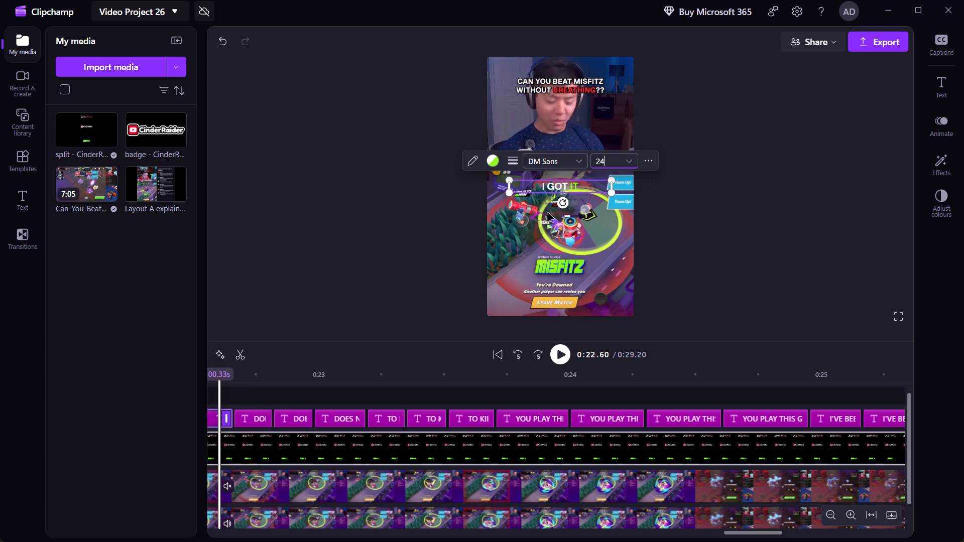
pyautogui.click(517, 156)
pyautogui.click(494, 135)
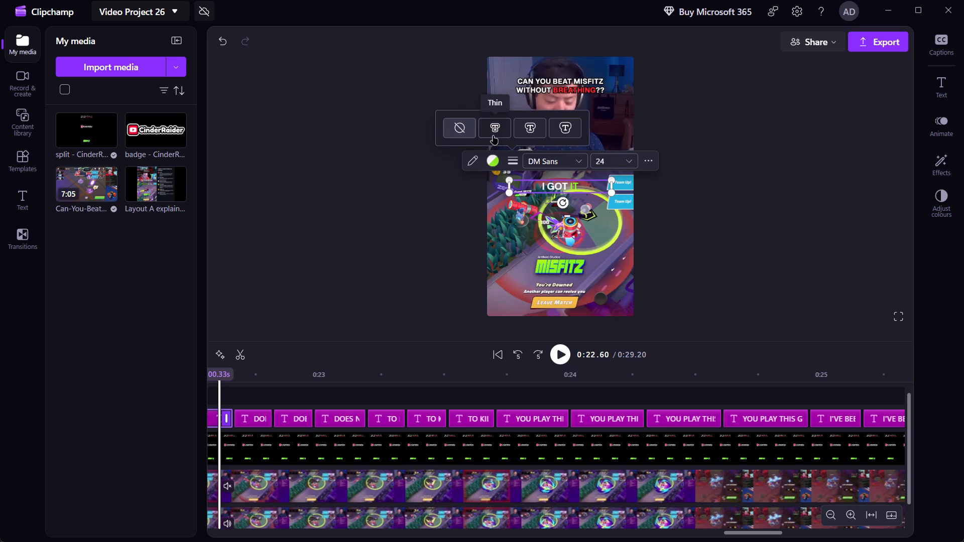
pyautogui.click(354, 312)
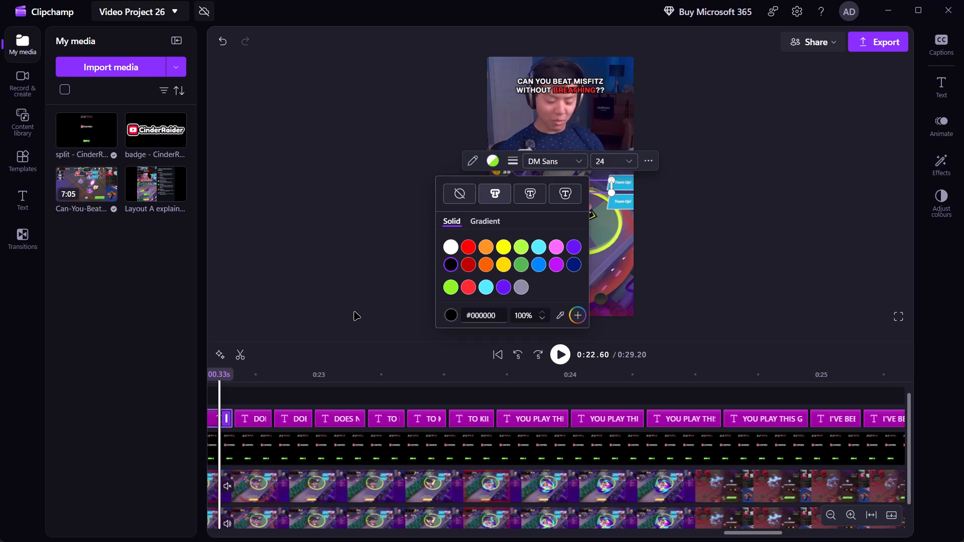
# Set the I GOT IT caption with GOT in green to font size 24 and give it a thin black outline.
pyautogui.hscroll(1, 337, 372)
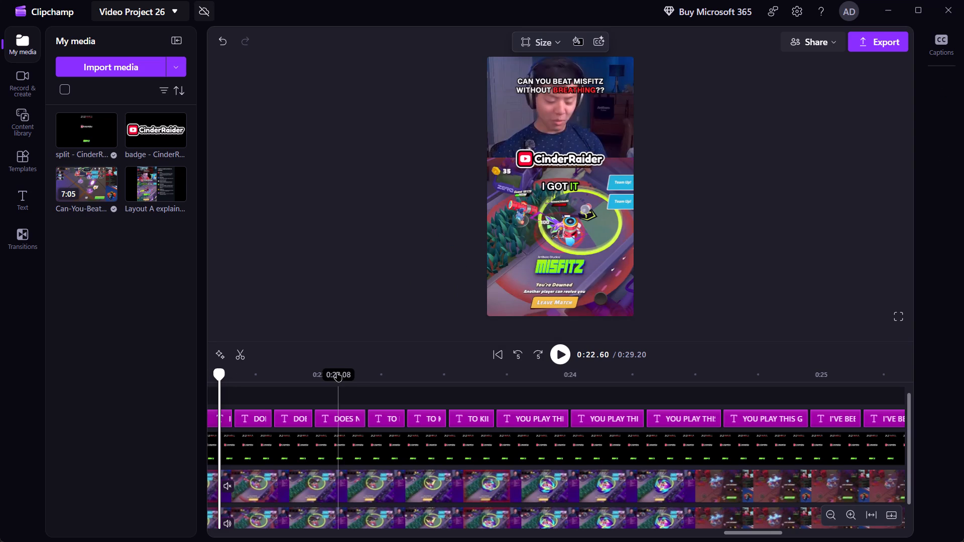
pyautogui.hscroll(3, 337, 372)
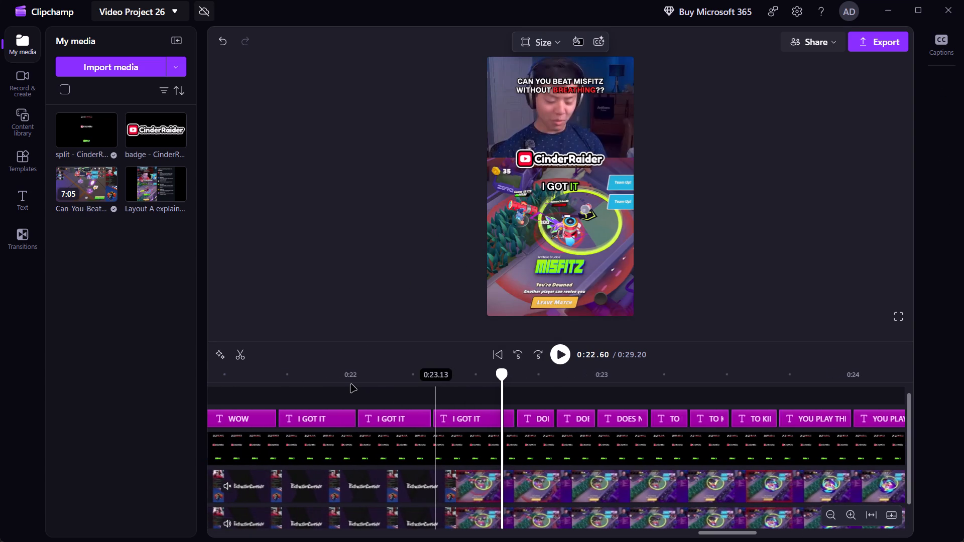
pyautogui.click(380, 382)
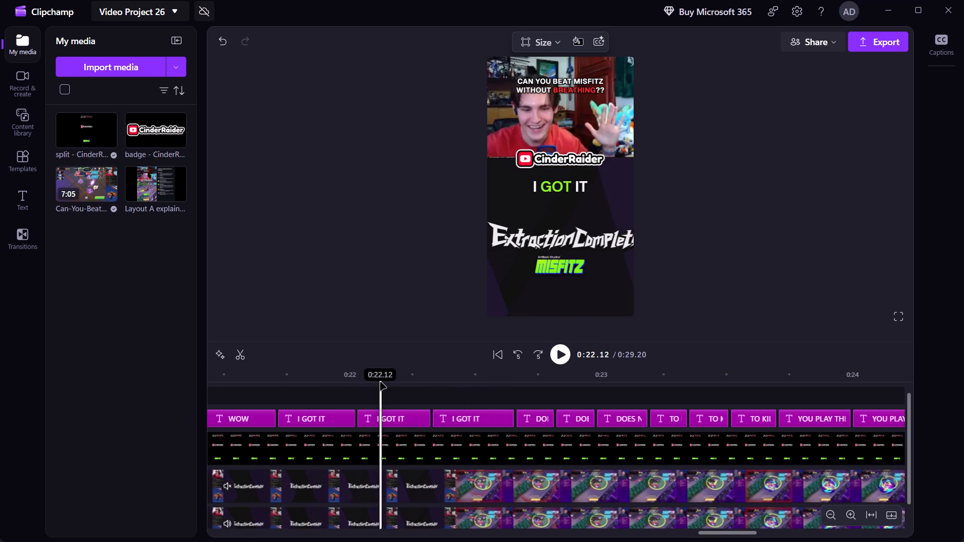
pyautogui.click(569, 179)
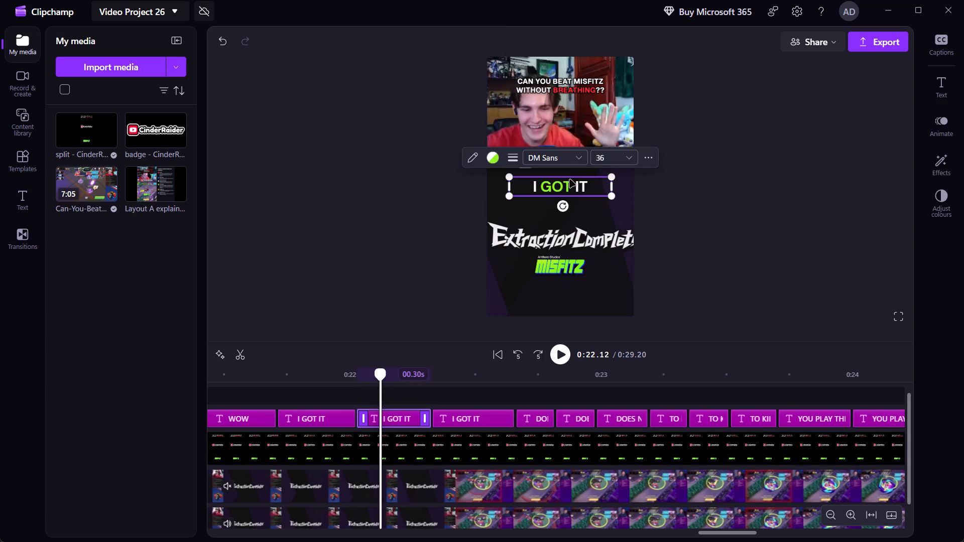
pyautogui.click(625, 158)
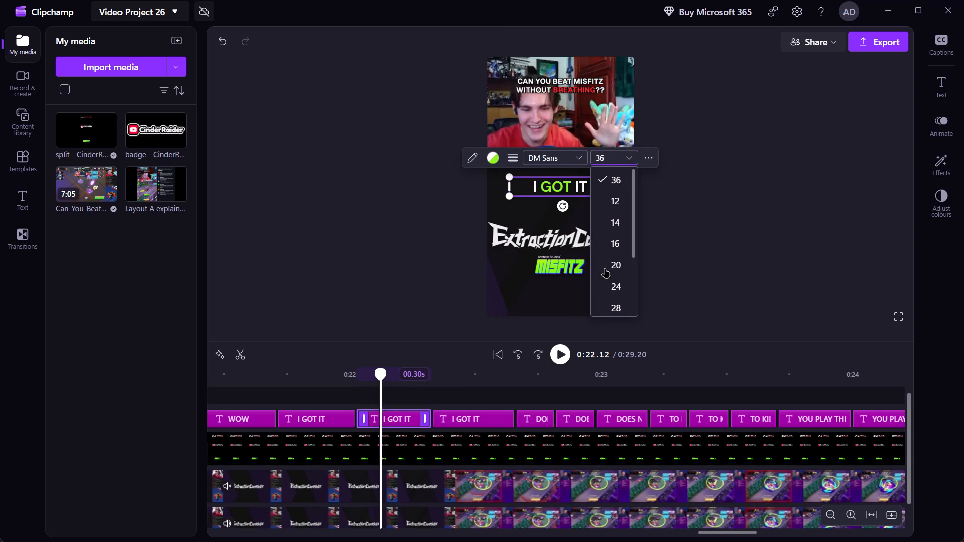
pyautogui.click(605, 279)
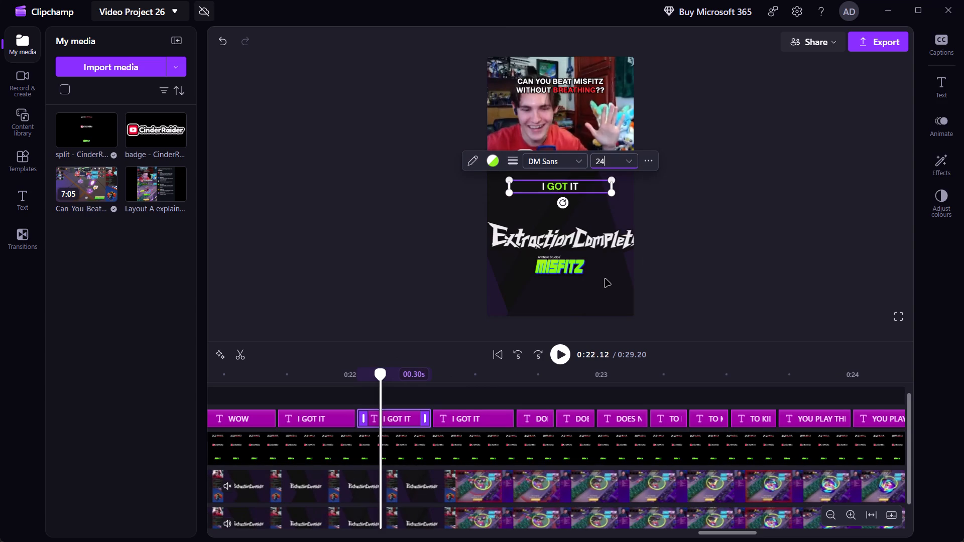
pyautogui.click(511, 160)
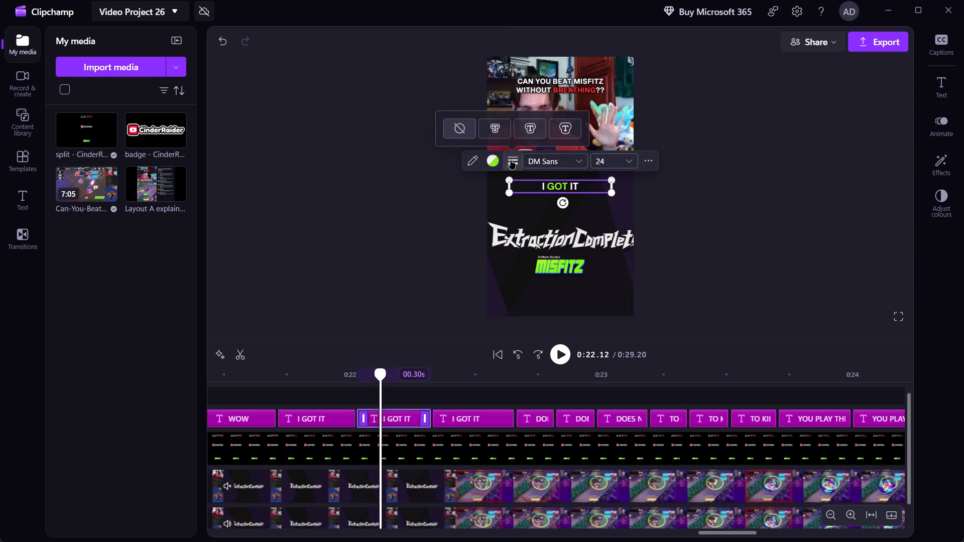
pyautogui.click(484, 129)
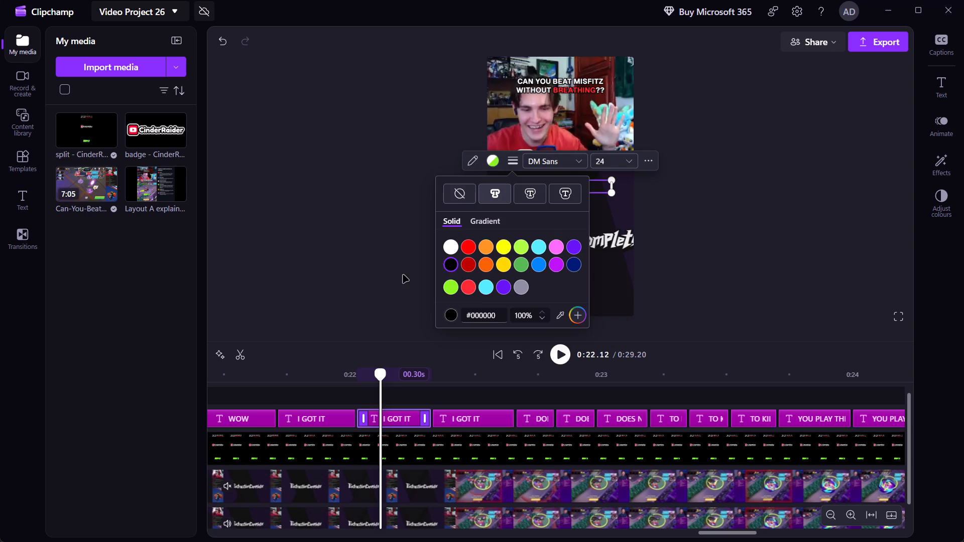
# Set the I GOT IT caption with I in green to font size 24 and give it a thin black outline.
pyautogui.click(315, 379)
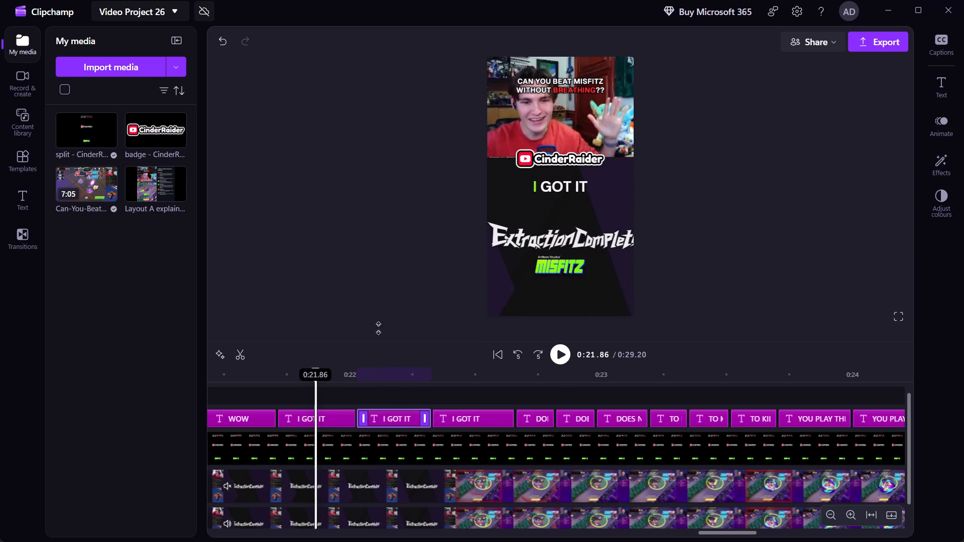
pyautogui.click(563, 189)
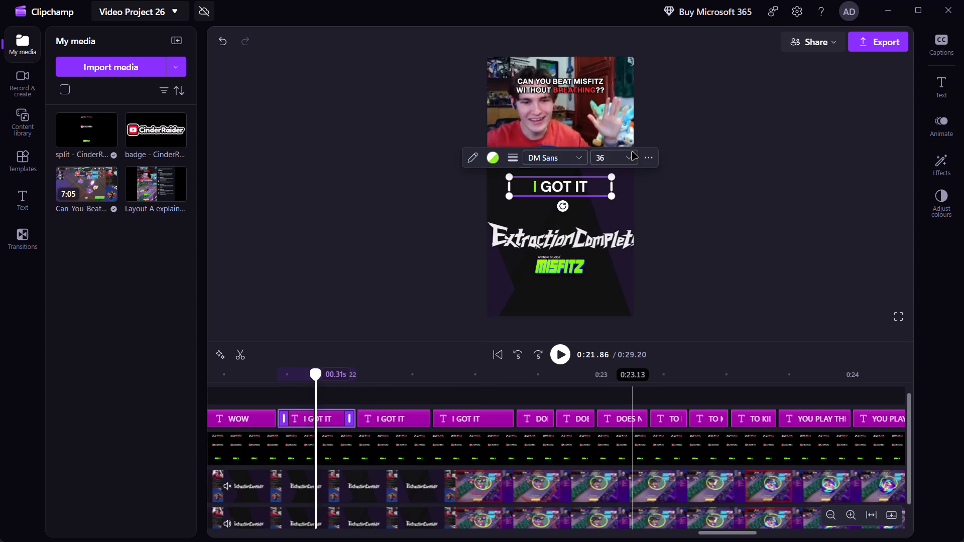
pyautogui.click(630, 154)
pyautogui.click(612, 292)
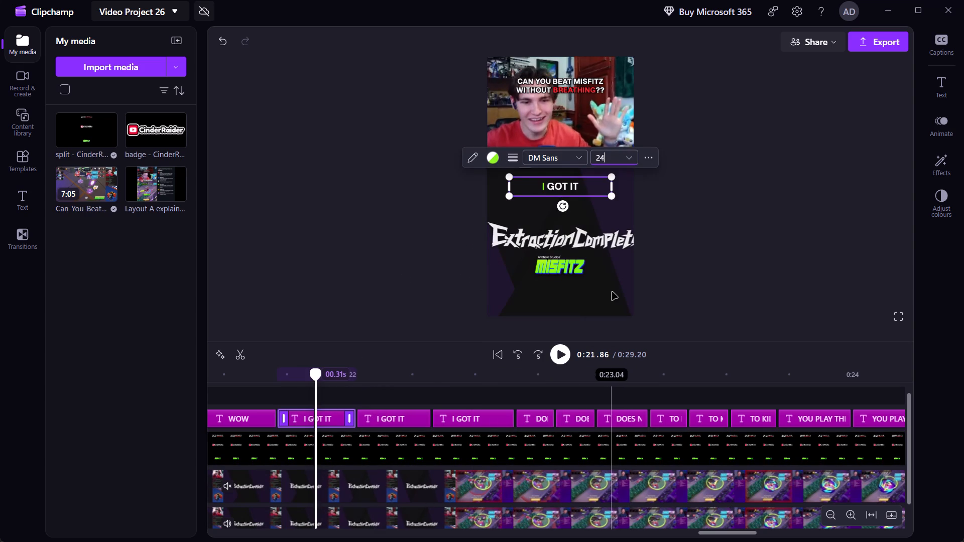
pyautogui.click(511, 170)
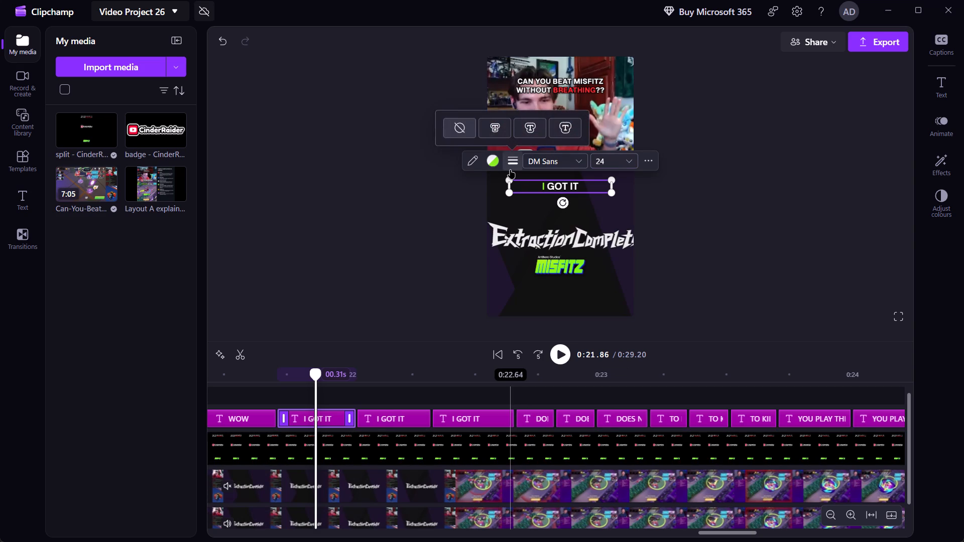
pyautogui.click(492, 125)
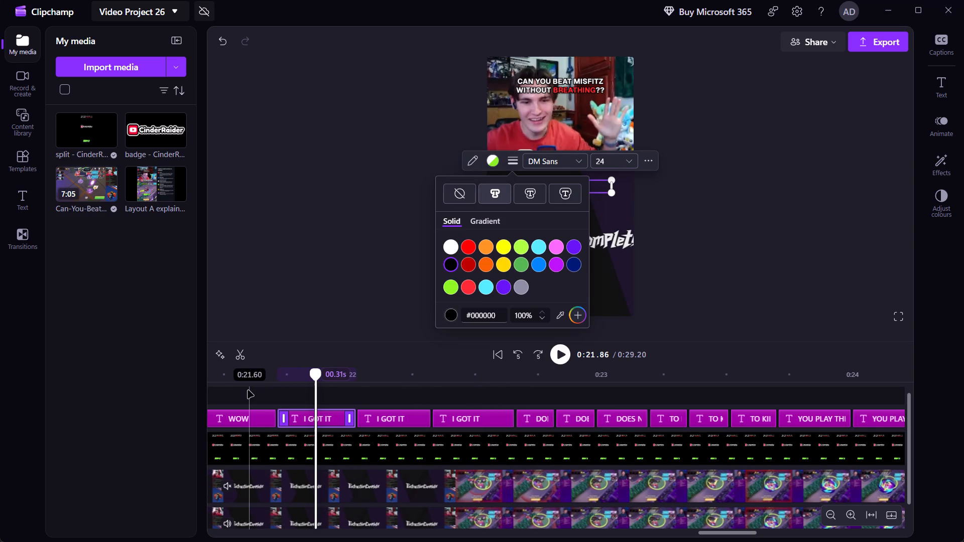
# Give the green WOW caption a thin black outline and set its font size to 24.
pyautogui.click(244, 383)
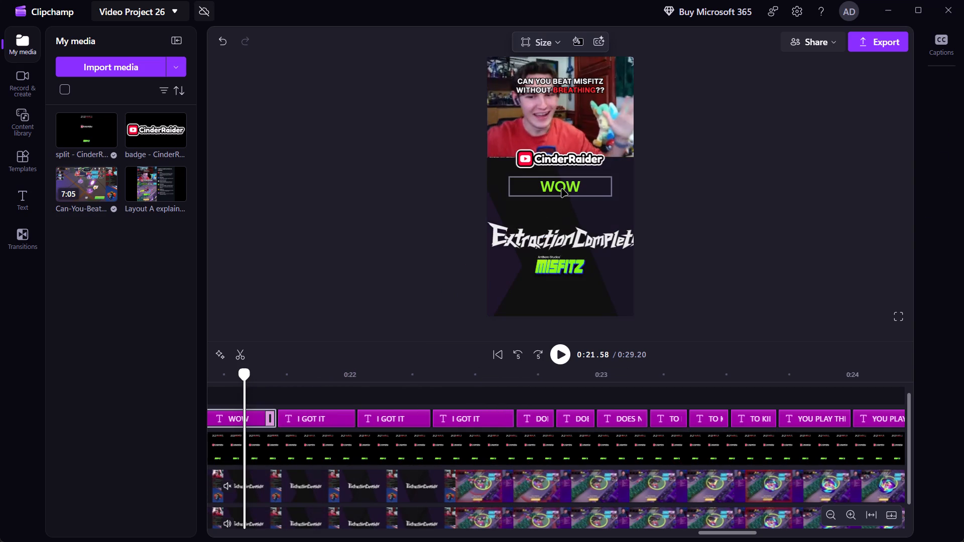
pyautogui.click(561, 189)
pyautogui.click(511, 159)
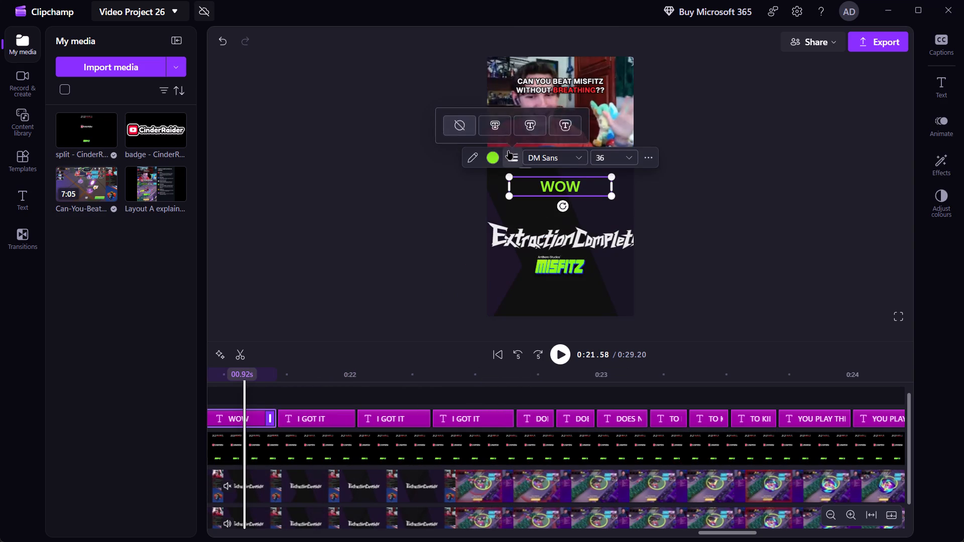
pyautogui.click(489, 132)
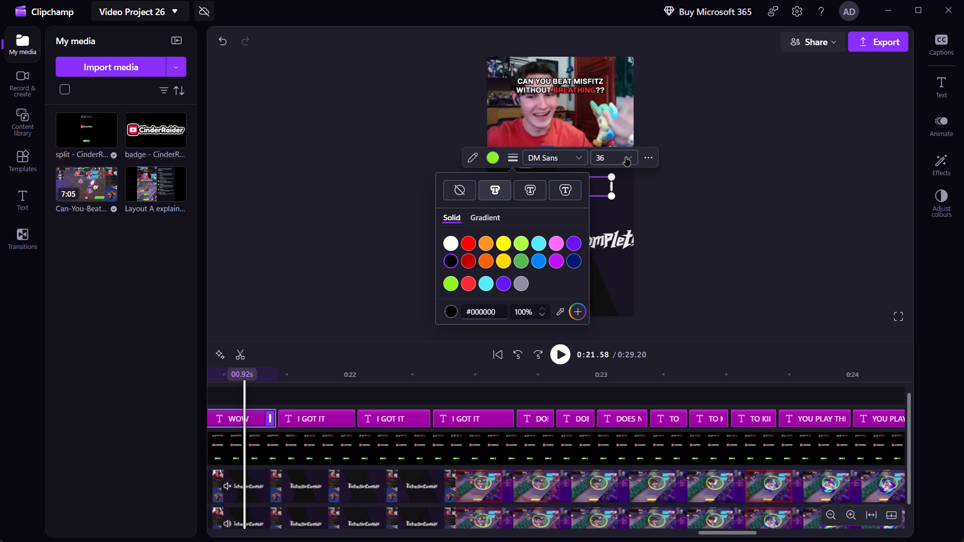
pyautogui.click(626, 157)
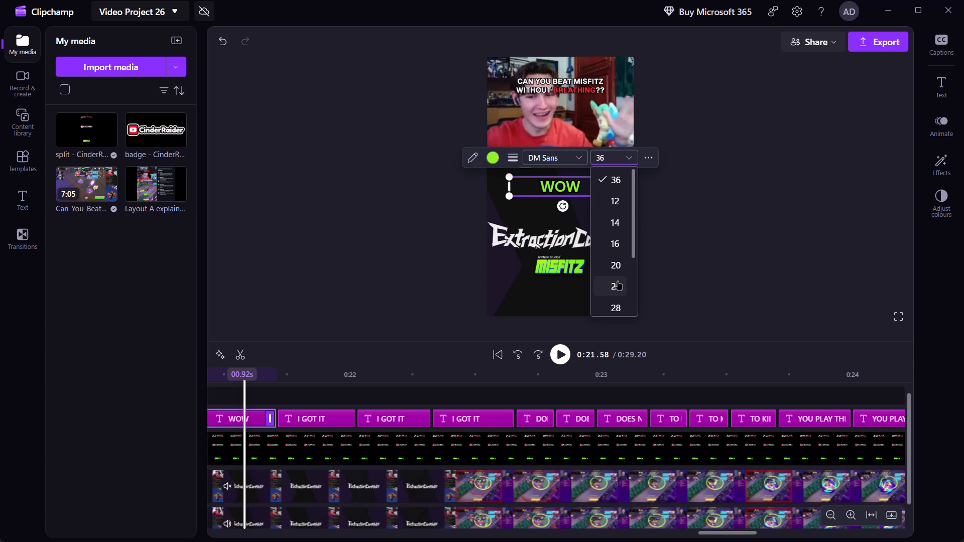
pyautogui.click(615, 288)
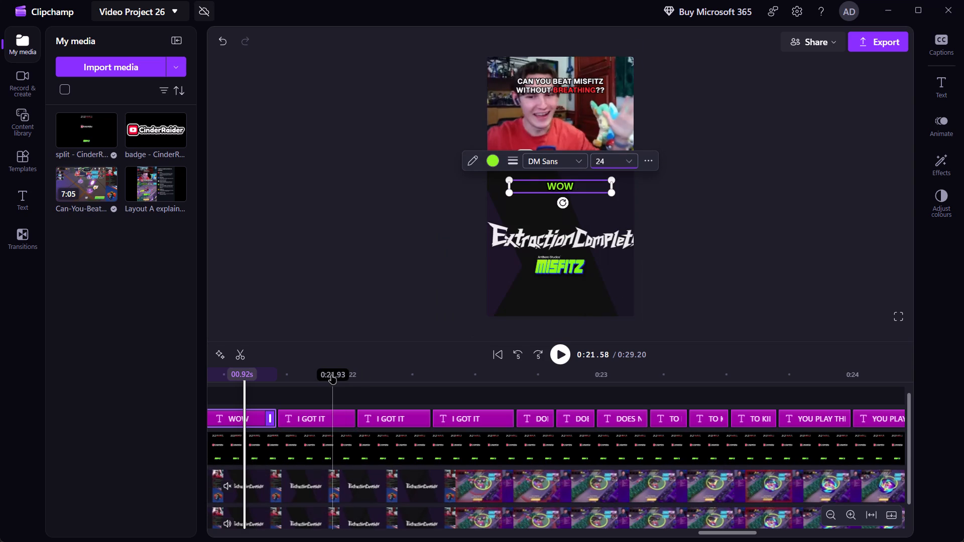
# Set the green ROLEX caption to font size 24 and give it a thin black outline.
pyautogui.hscroll(1, 332, 375)
pyautogui.hscroll(1, 370, 393)
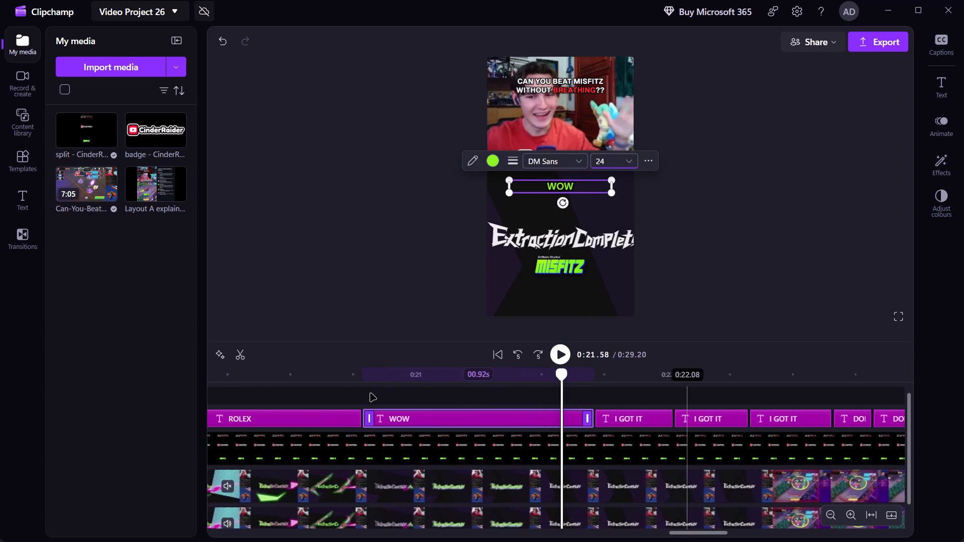
pyautogui.hscroll(1, 370, 393)
pyautogui.click(383, 393)
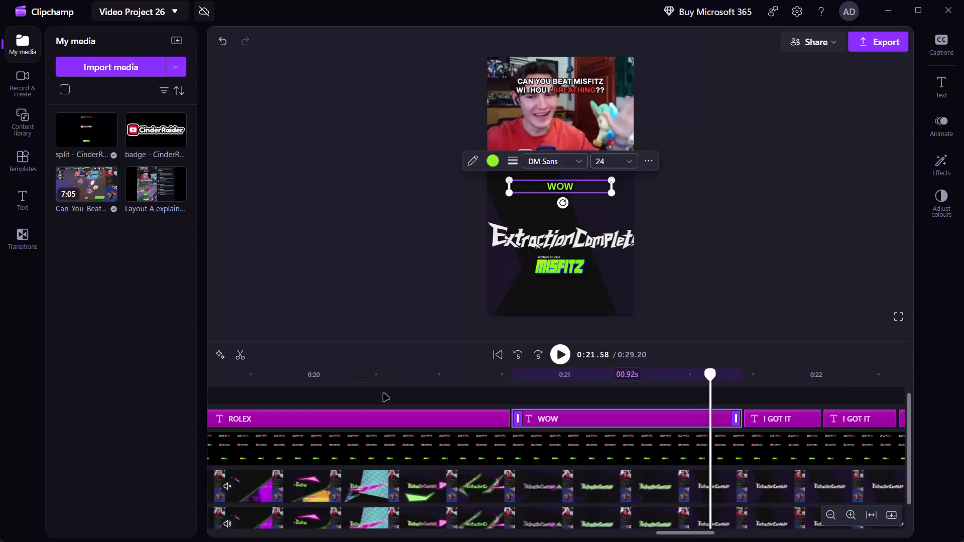
pyautogui.click(557, 188)
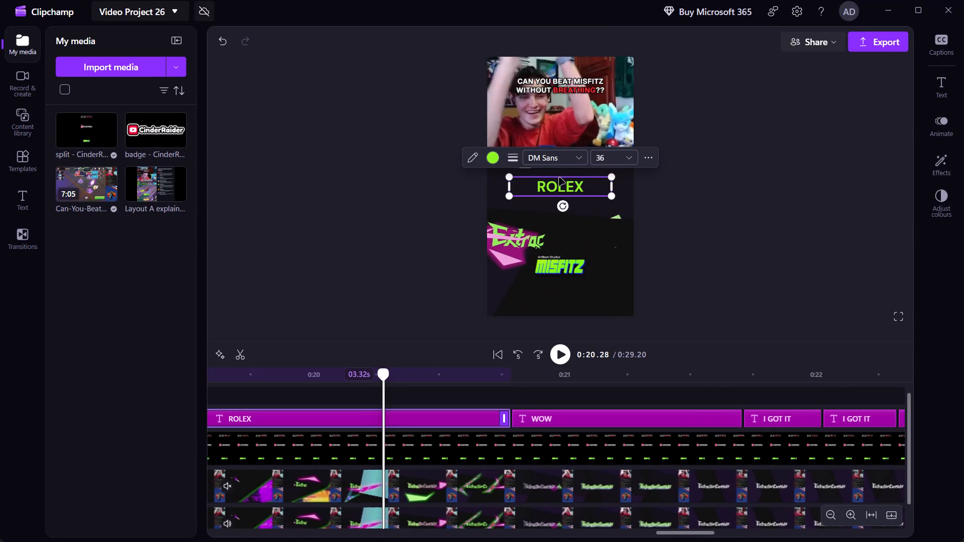
pyautogui.click(630, 153)
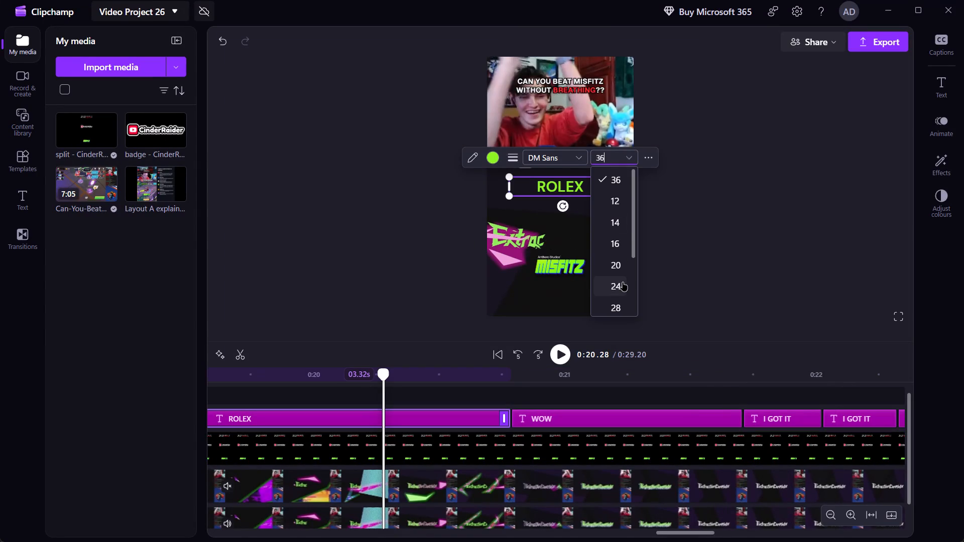
pyautogui.click(623, 282)
pyautogui.click(505, 162)
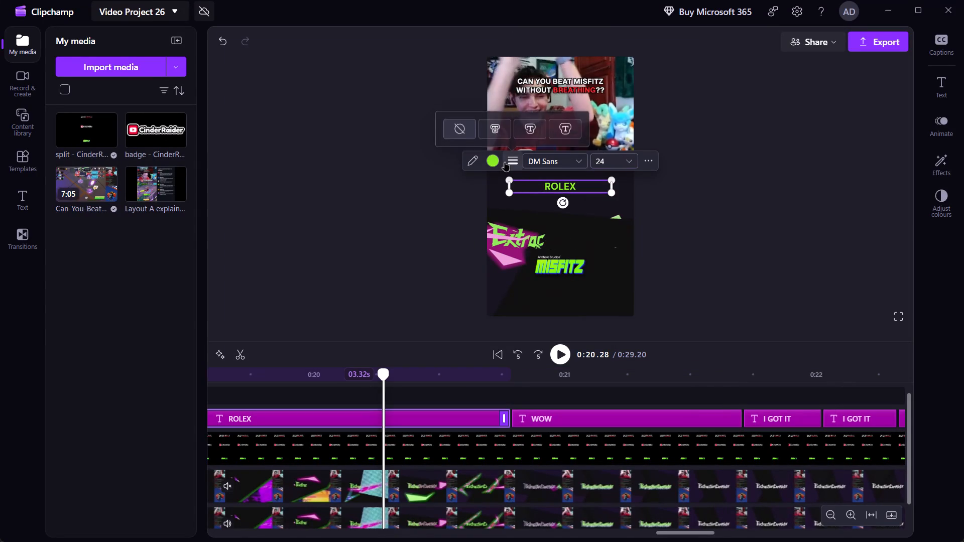
pyautogui.click(496, 131)
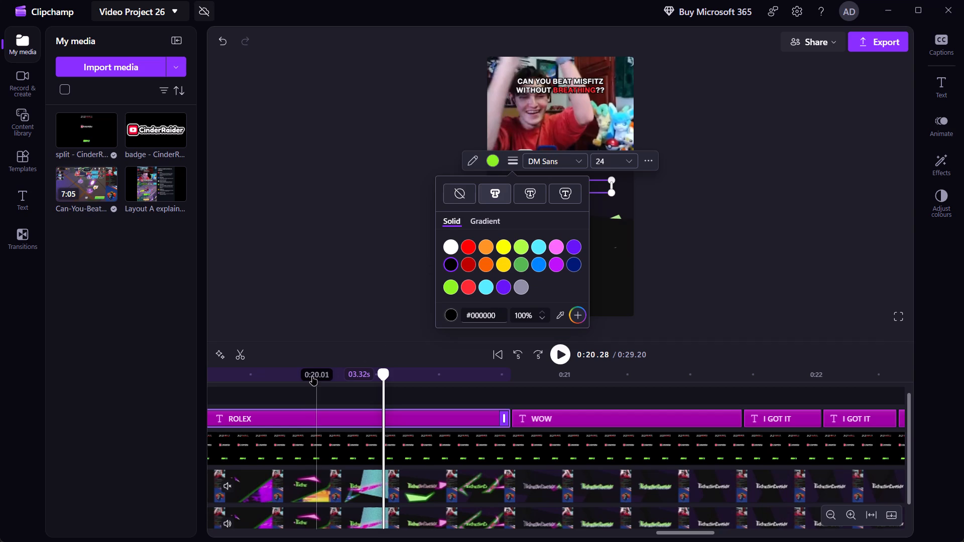
pyautogui.hscroll(1, 313, 376)
pyautogui.click(325, 389)
pyautogui.hscroll(1, 325, 389)
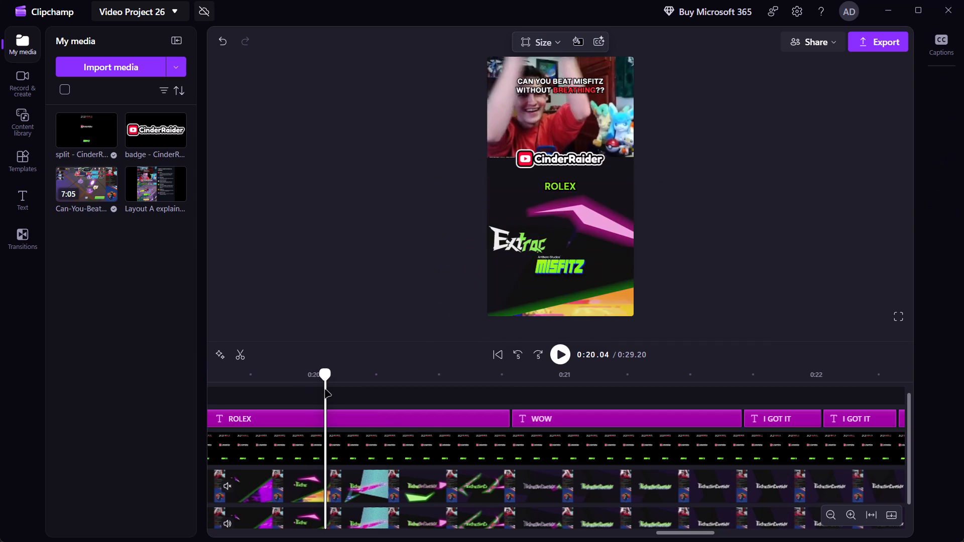
# Set the COME ON caption just before ROLEX, with COME in green, to font size 24 and give it a thin black outline.
pyautogui.hscroll(4, 325, 389)
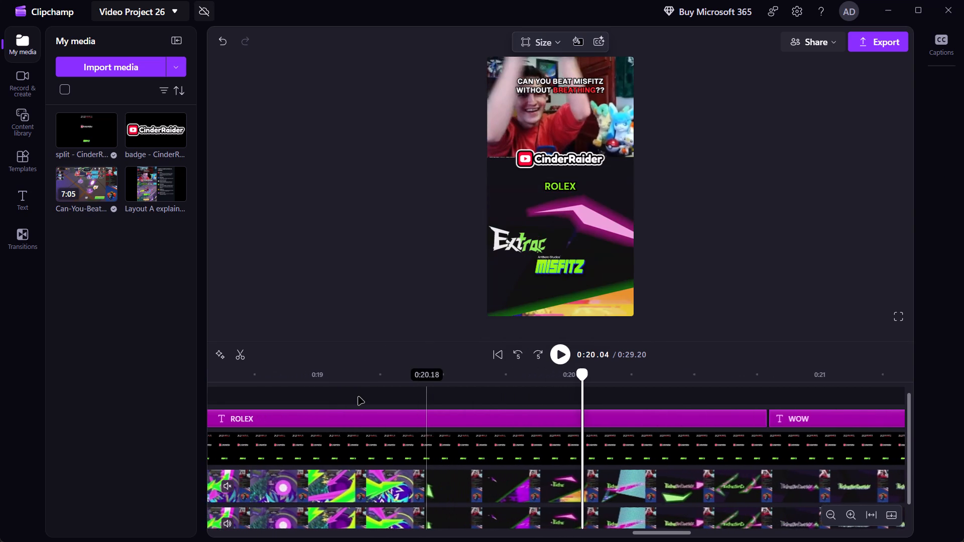
pyautogui.hscroll(2, 358, 396)
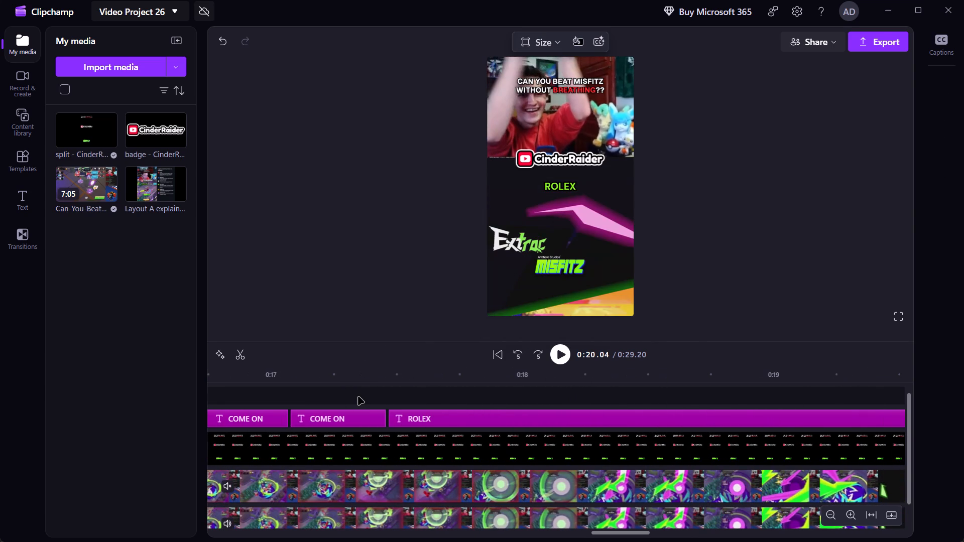
pyautogui.keyDown('ctrl'); pyautogui.scroll(-1, 358, 396); pyautogui.keyUp('ctrl')
pyautogui.click(358, 396)
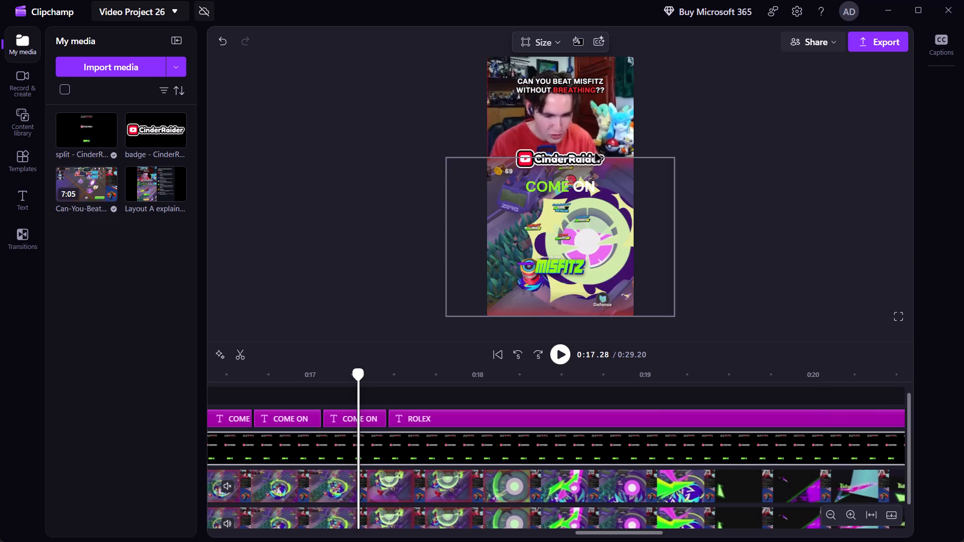
pyautogui.click(573, 183)
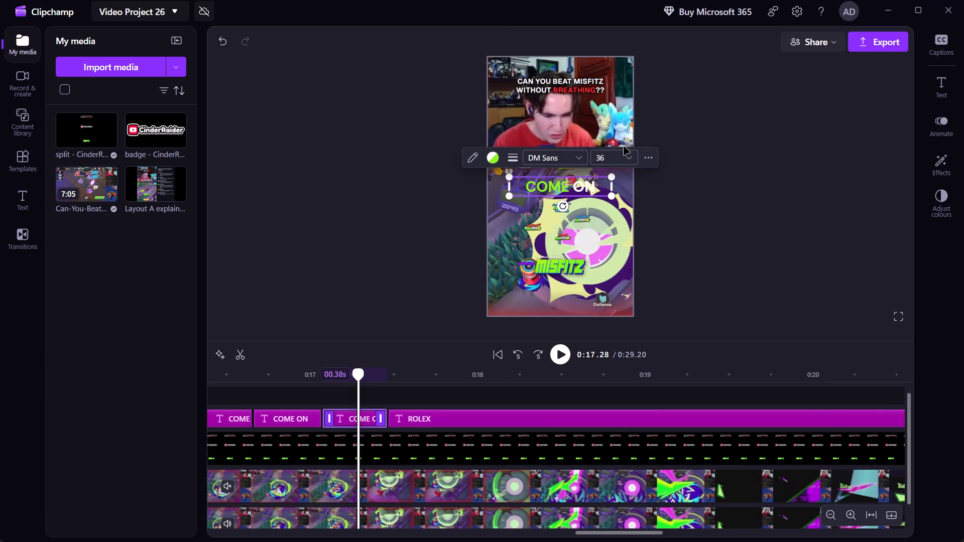
pyautogui.click(629, 152)
pyautogui.click(633, 157)
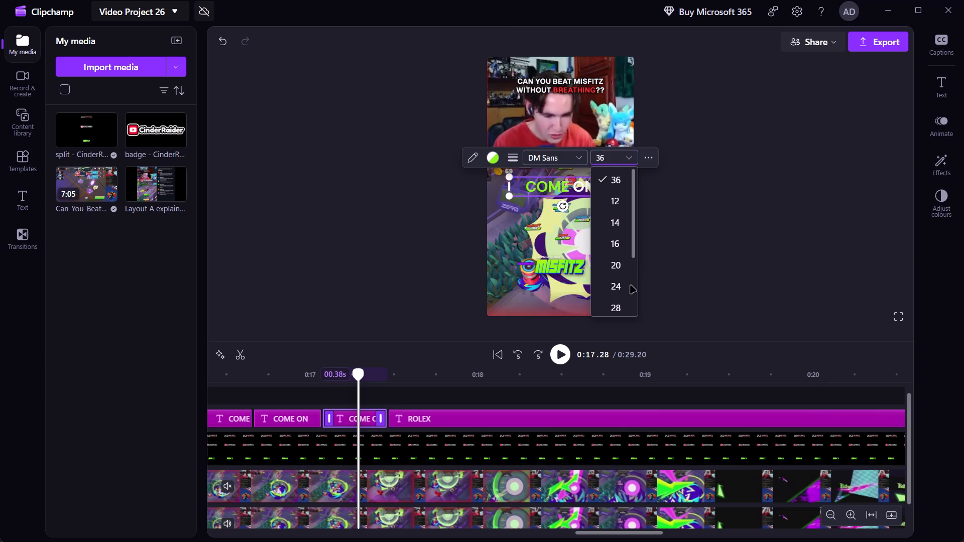
pyautogui.click(621, 281)
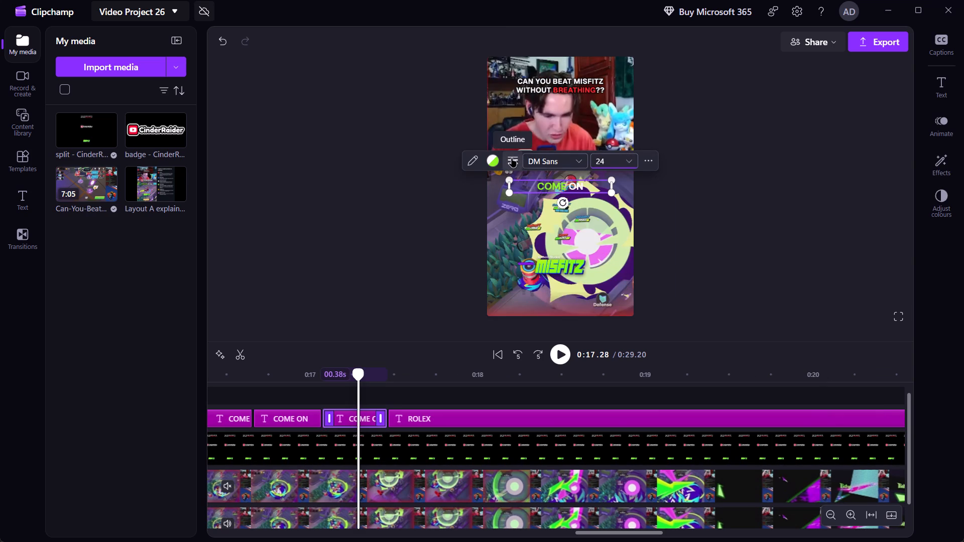
pyautogui.click(512, 158)
pyautogui.click(496, 121)
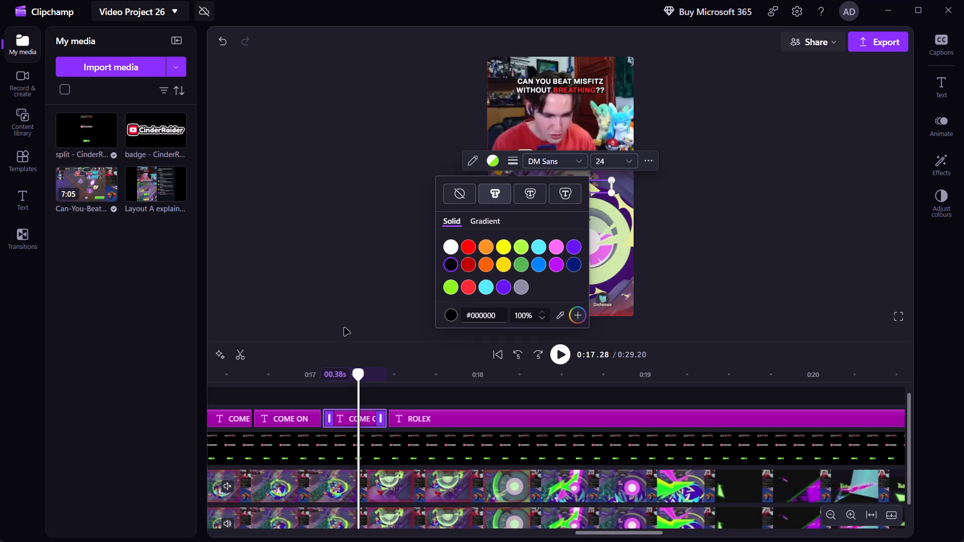
# Set the preceding COME ON caption around 0:16.88, with ON in green, to font size 24 and give it a thin black outline.
pyautogui.click(291, 372)
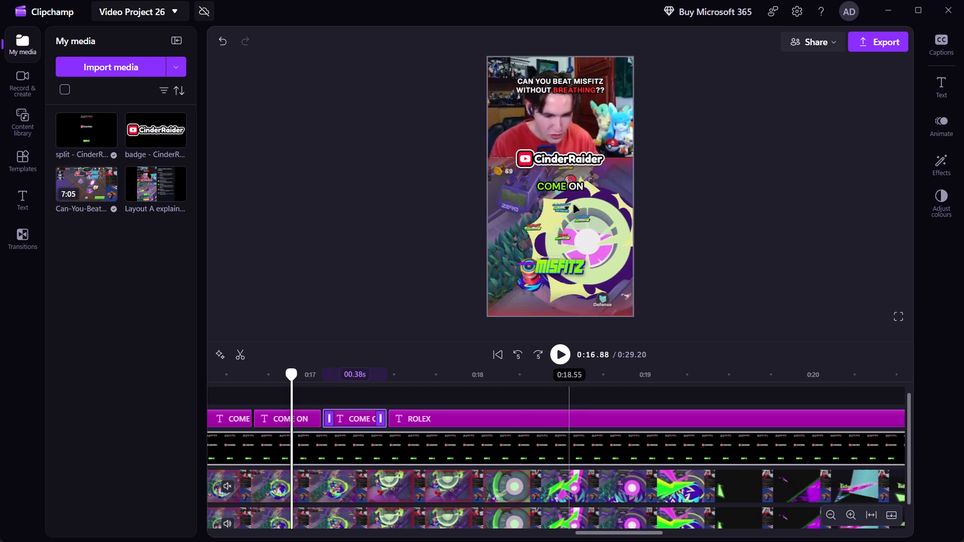
pyautogui.click(572, 187)
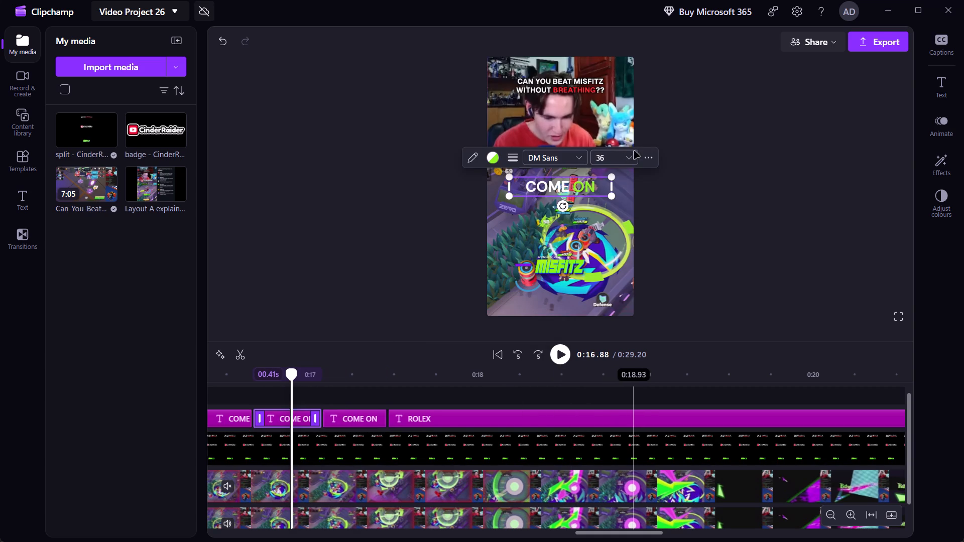
pyautogui.click(631, 156)
pyautogui.click(617, 286)
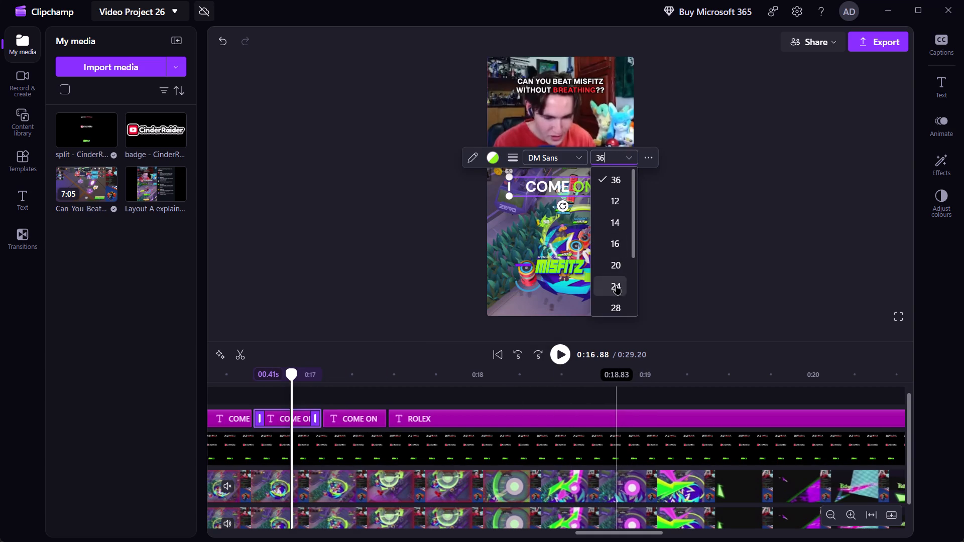
pyautogui.click(520, 164)
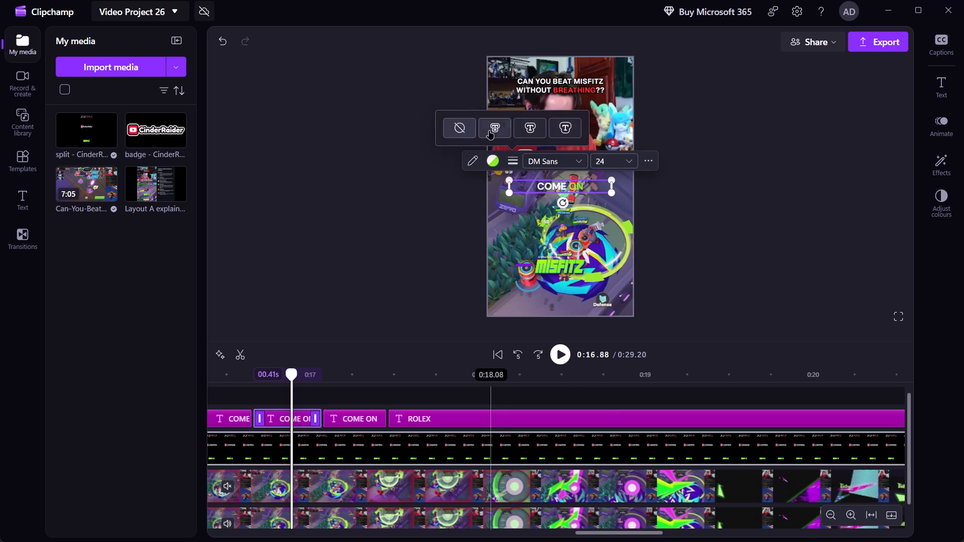
pyautogui.click(490, 130)
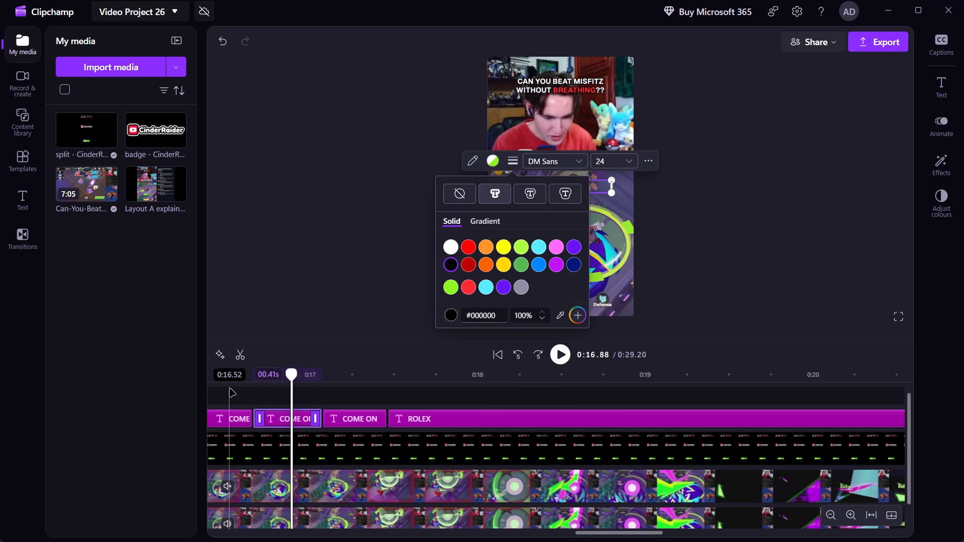
# Set the COME ON caption around 0:16.52, with COME in green, to font size 24 and give it a thin black outline.
pyautogui.click(229, 388)
pyautogui.click(558, 177)
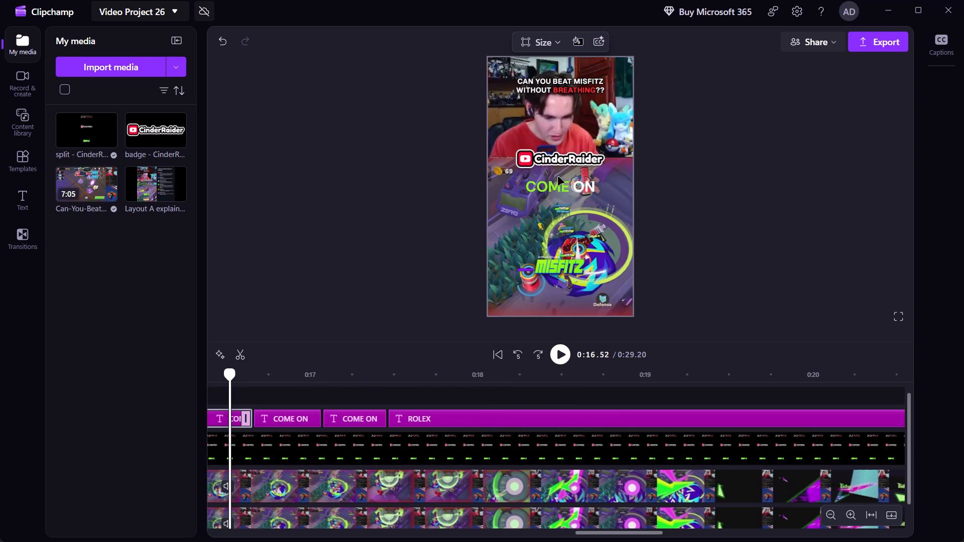
pyautogui.click(631, 154)
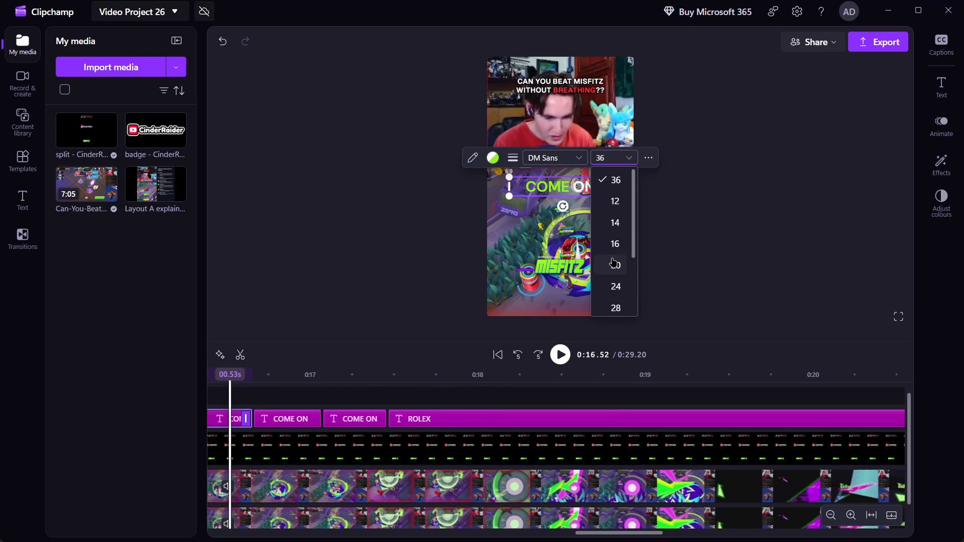
pyautogui.click(613, 284)
pyautogui.click(515, 160)
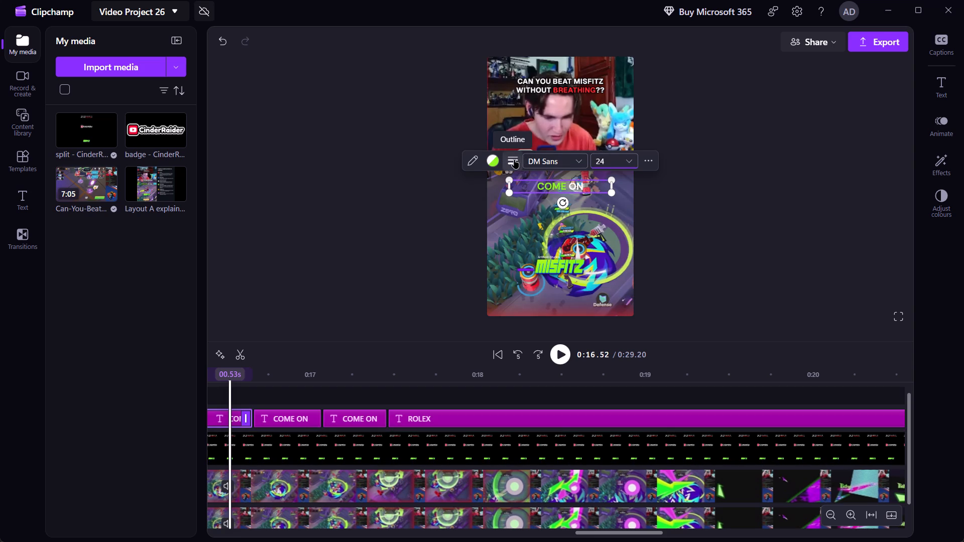
pyautogui.click(497, 119)
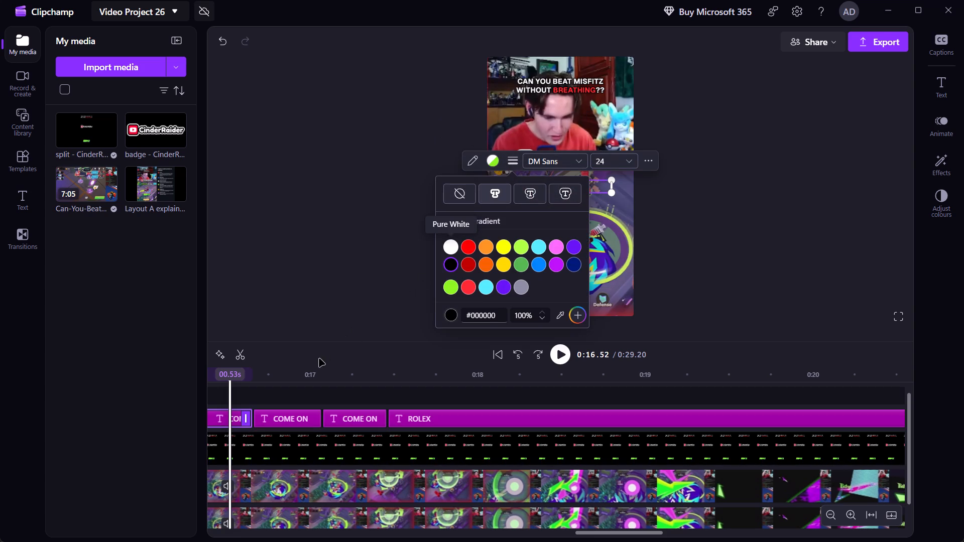
pyautogui.click(298, 374)
# Set the COME ON caption around 0:15.77, with ON in green, to font size 24 and give it a thin black outline.
pyautogui.hscroll(1, 298, 374)
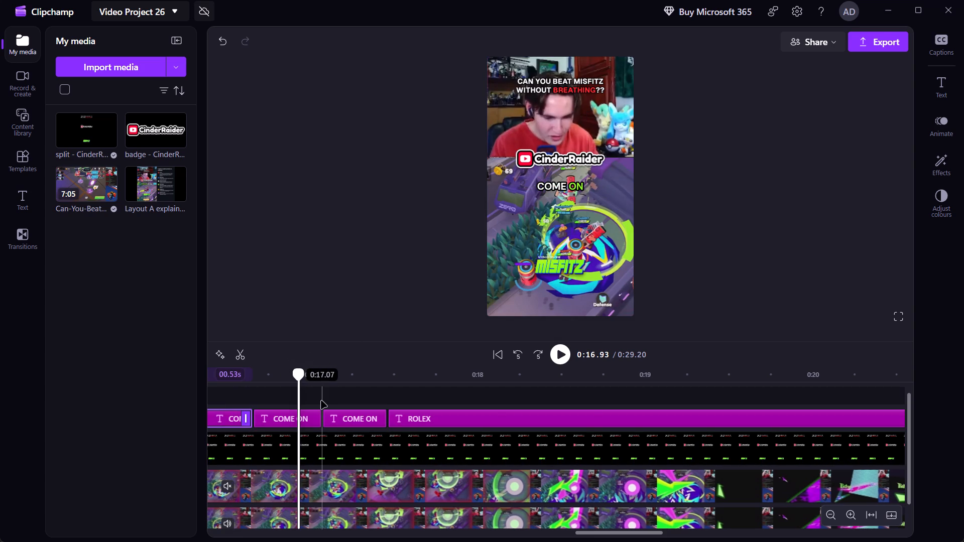
pyautogui.hscroll(1, 321, 400)
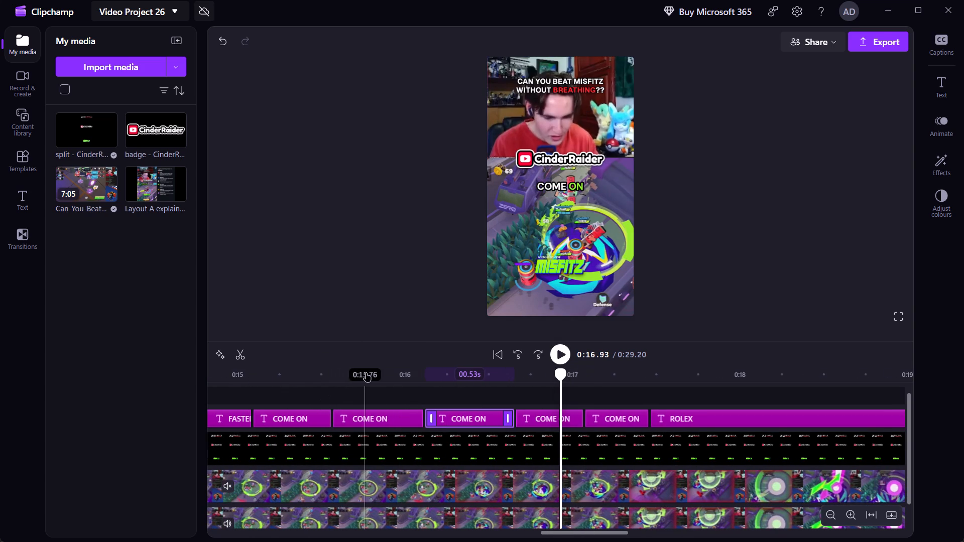
pyautogui.click(367, 373)
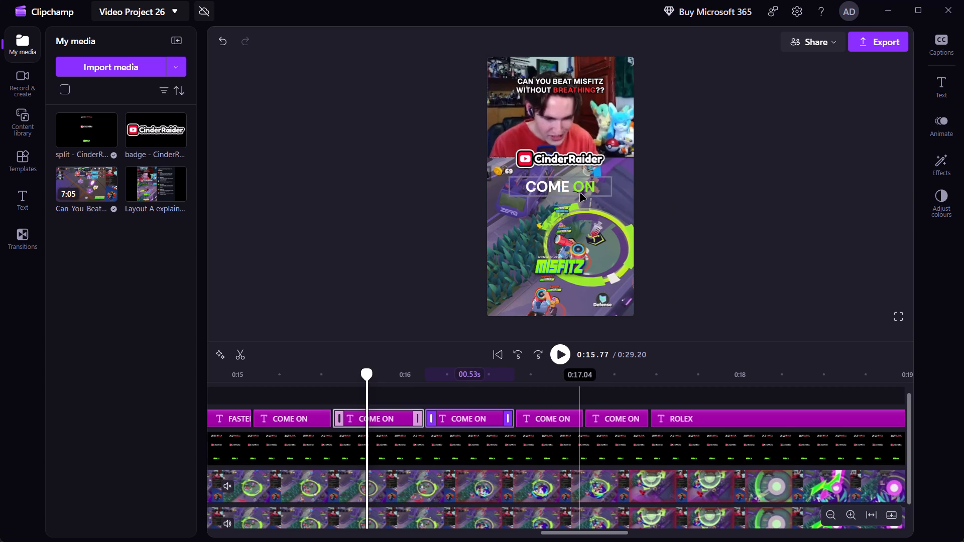
pyautogui.click(580, 193)
pyautogui.click(629, 157)
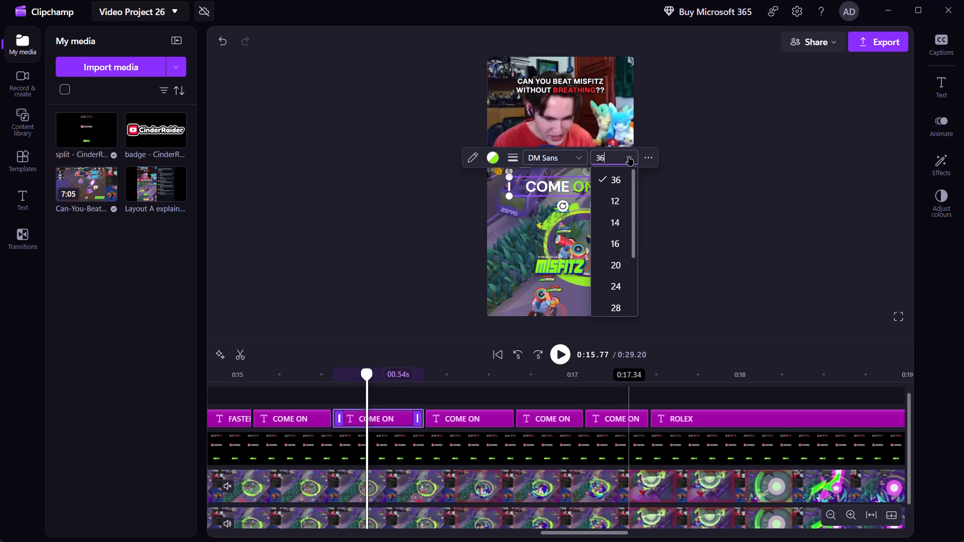
pyautogui.click(610, 280)
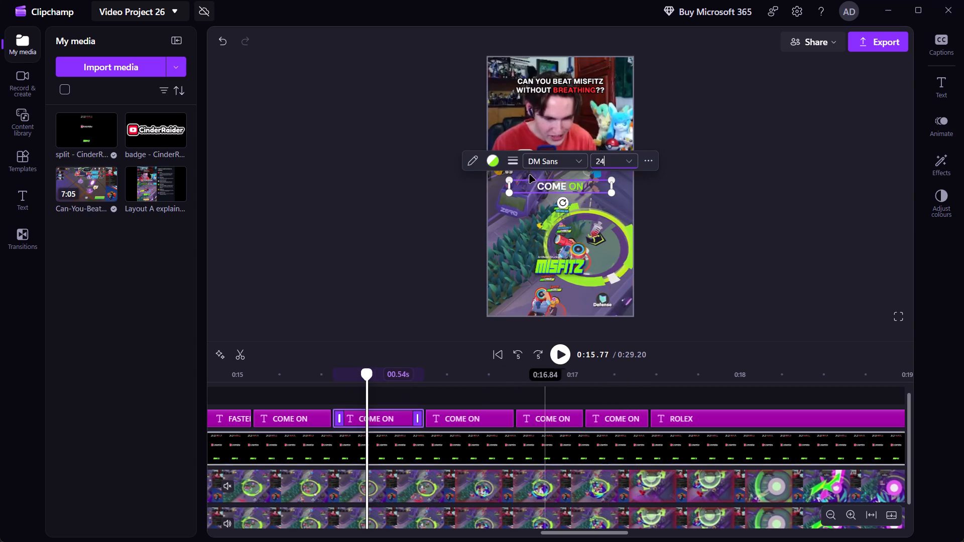
pyautogui.click(512, 164)
pyautogui.click(492, 124)
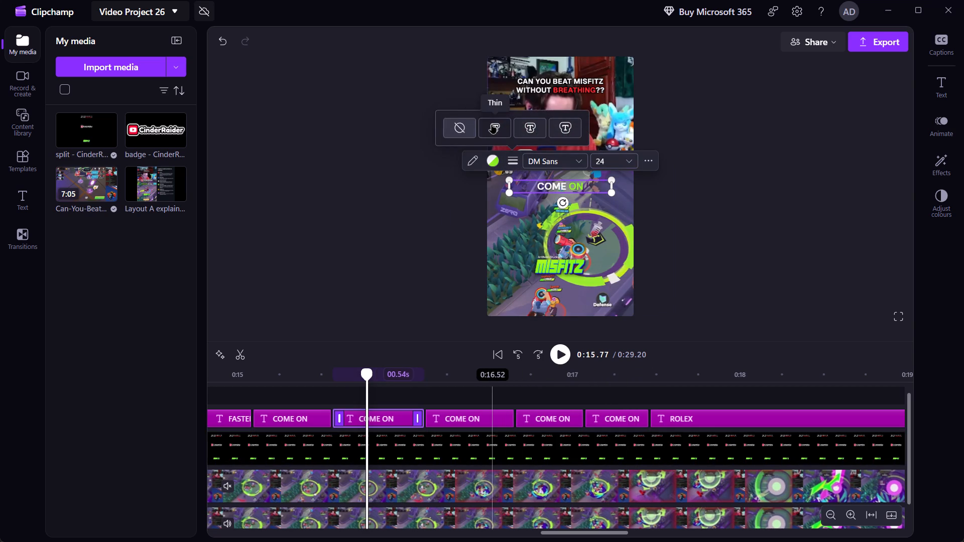
# Set the first COME ON caption, around 0:15.38 with COME in green, to font size 24 and give it a thin black outline.
pyautogui.click(301, 372)
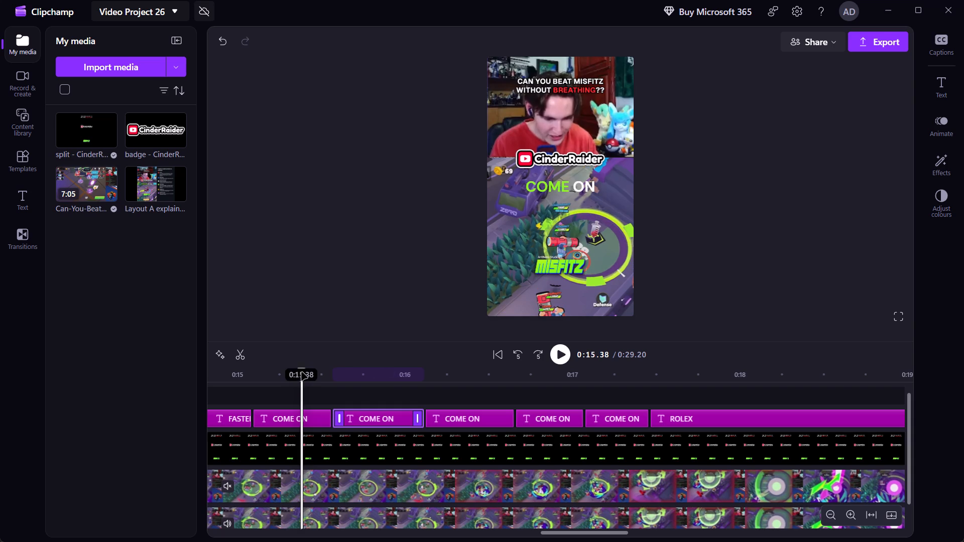
pyautogui.click(585, 188)
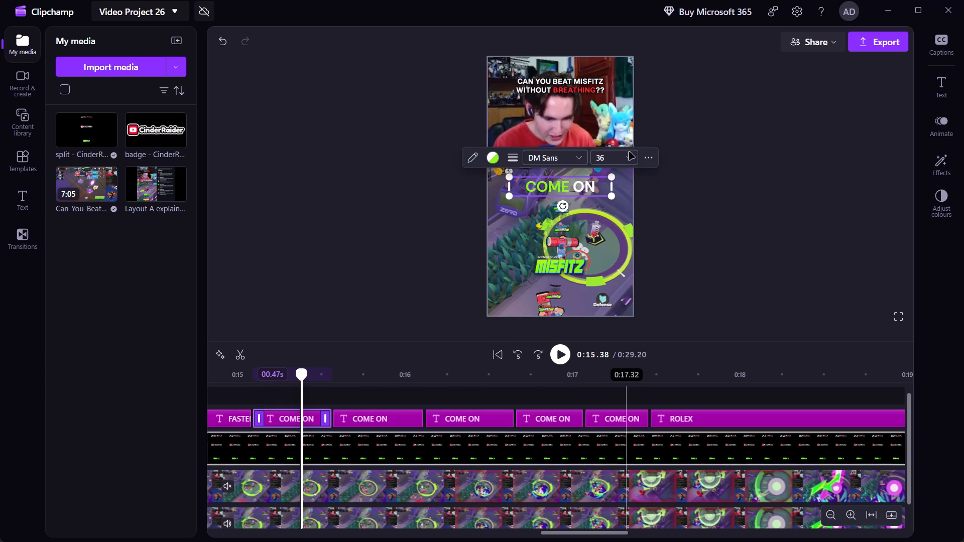
pyautogui.click(629, 154)
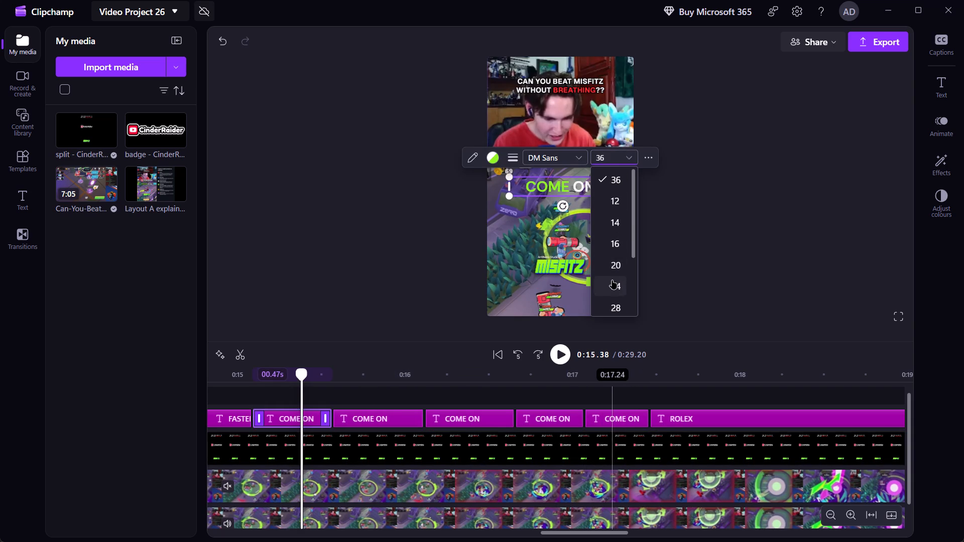
pyautogui.click(613, 280)
pyautogui.click(518, 158)
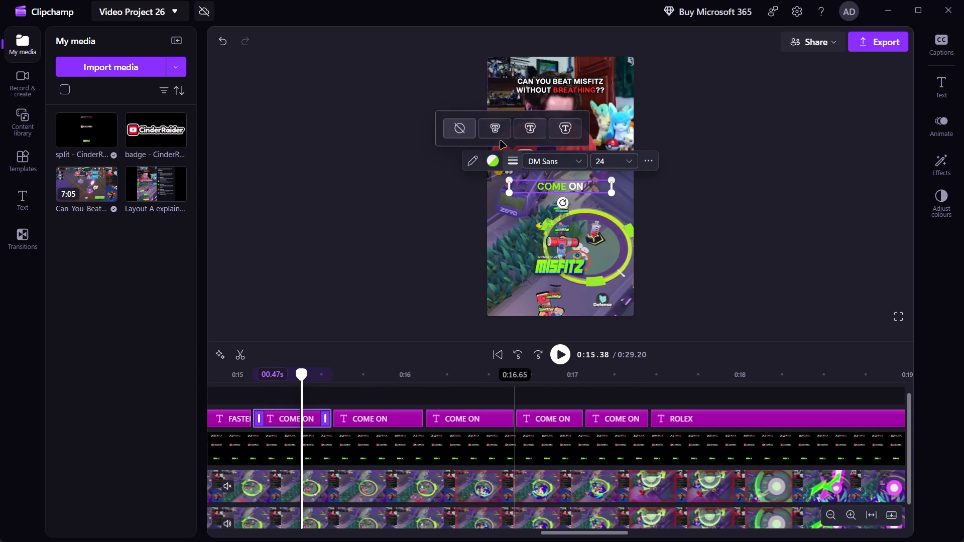
pyautogui.click(496, 134)
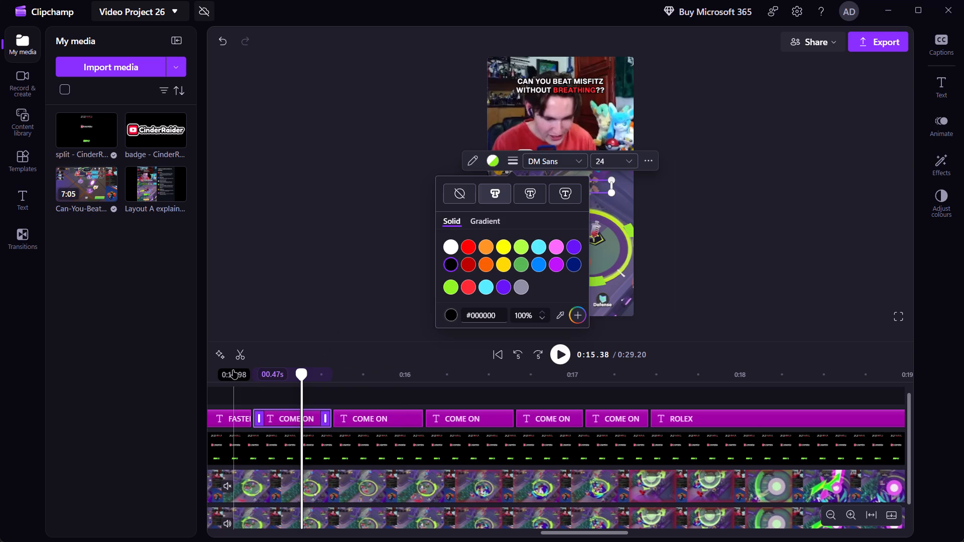
# Set the FASTER, FASTER, FASTER caption with the first FASTER in green to font size 24 and give it a thin black outline.
pyautogui.click(233, 370)
pyautogui.click(567, 193)
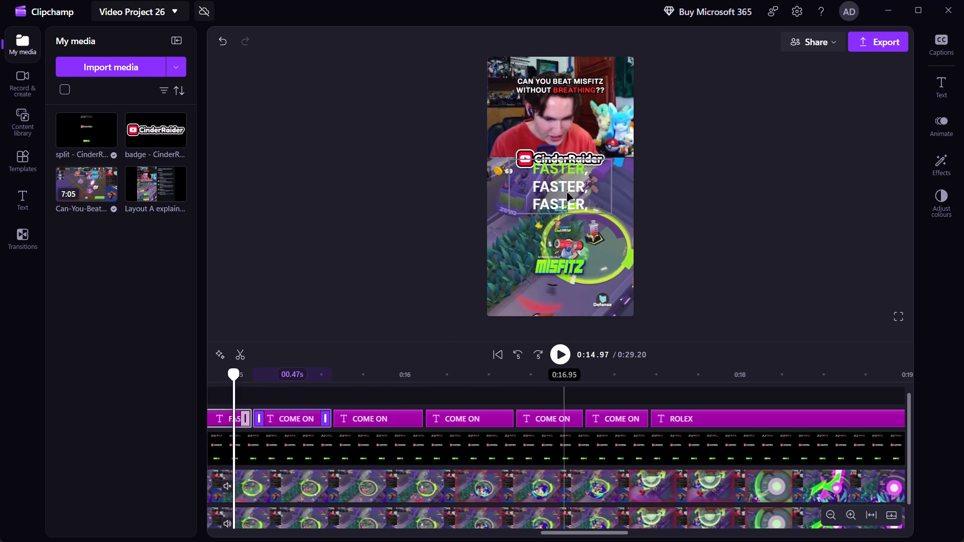
pyautogui.click(622, 140)
pyautogui.click(624, 140)
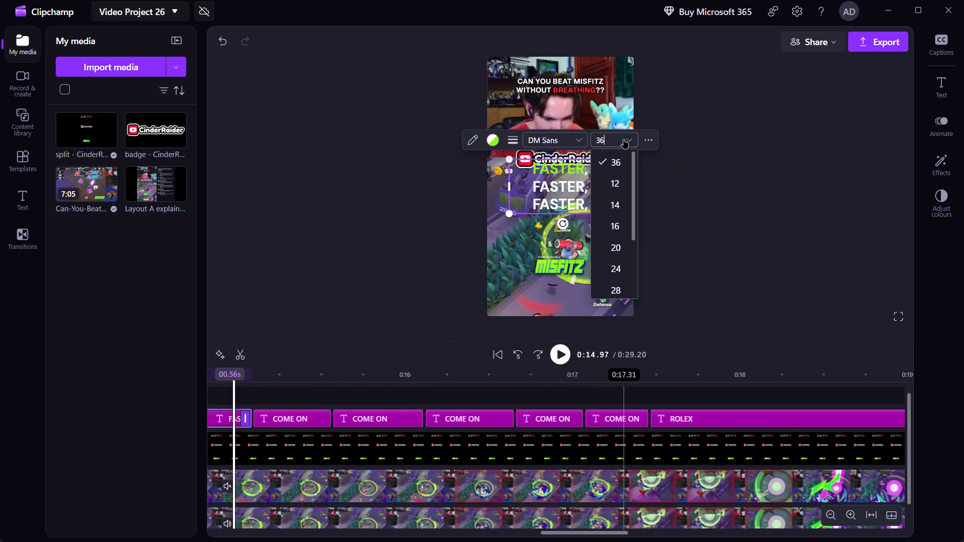
pyautogui.click(614, 263)
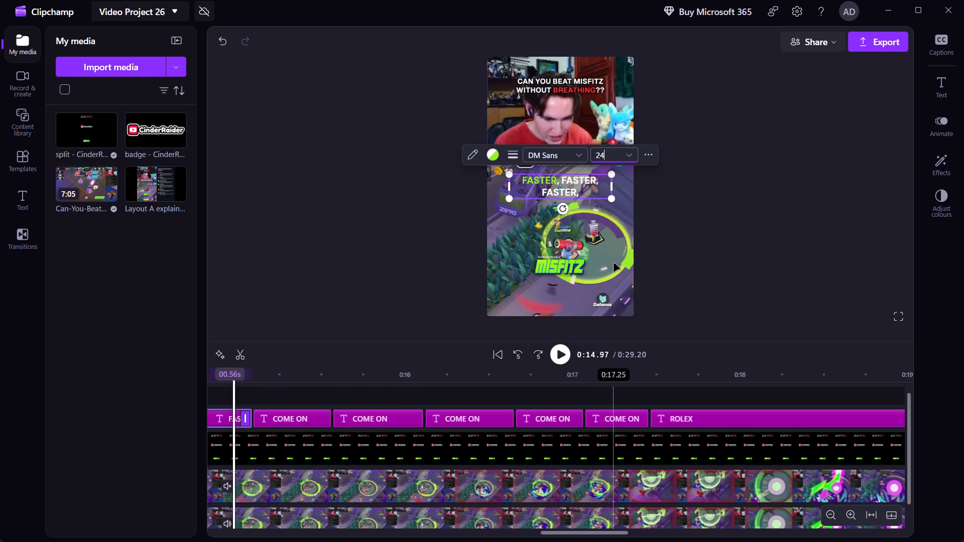
pyautogui.click(513, 155)
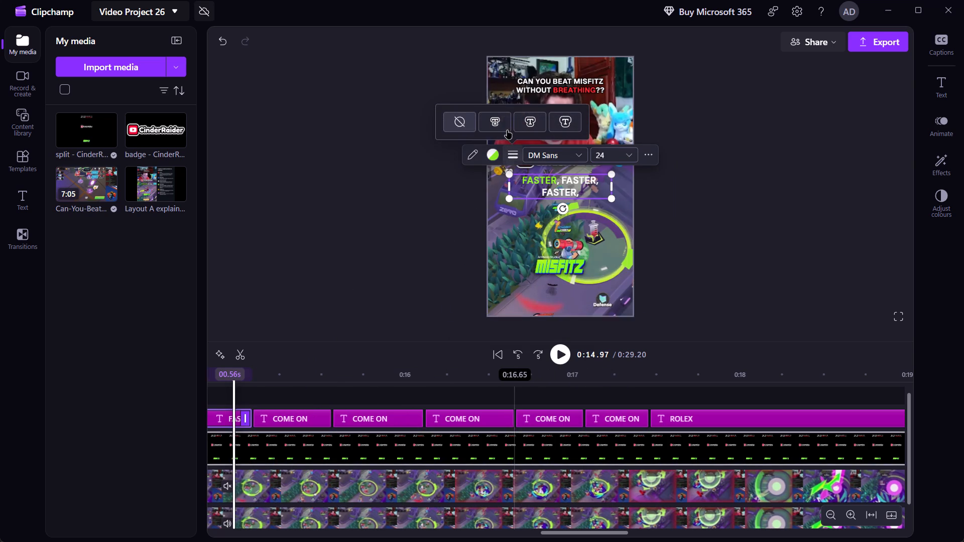
pyautogui.click(499, 122)
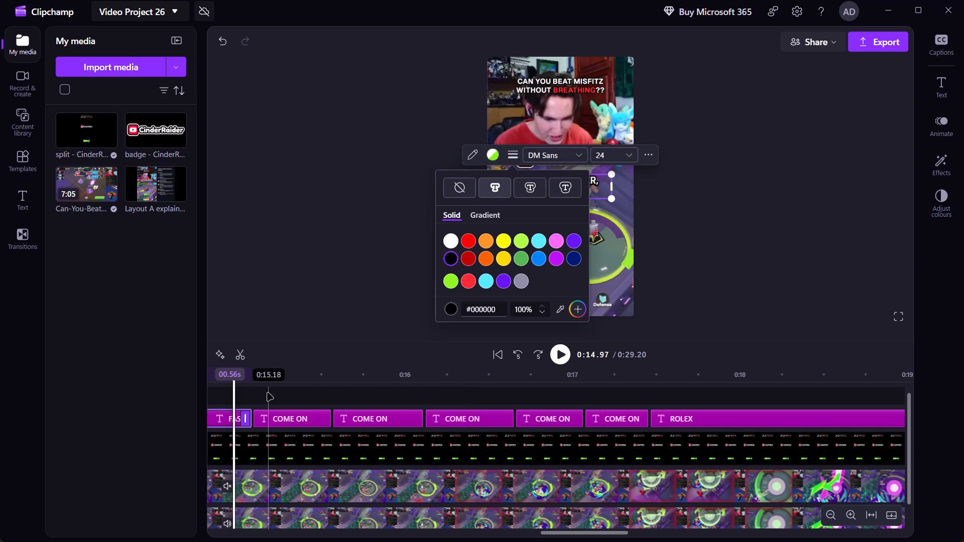
pyautogui.click(261, 377)
# Set the FASTER, FASTER, FASTER caption around 0:14.15, with the third FASTER in green, to font size 24 and give it a thin black outline.
pyautogui.hscroll(1, 313, 382)
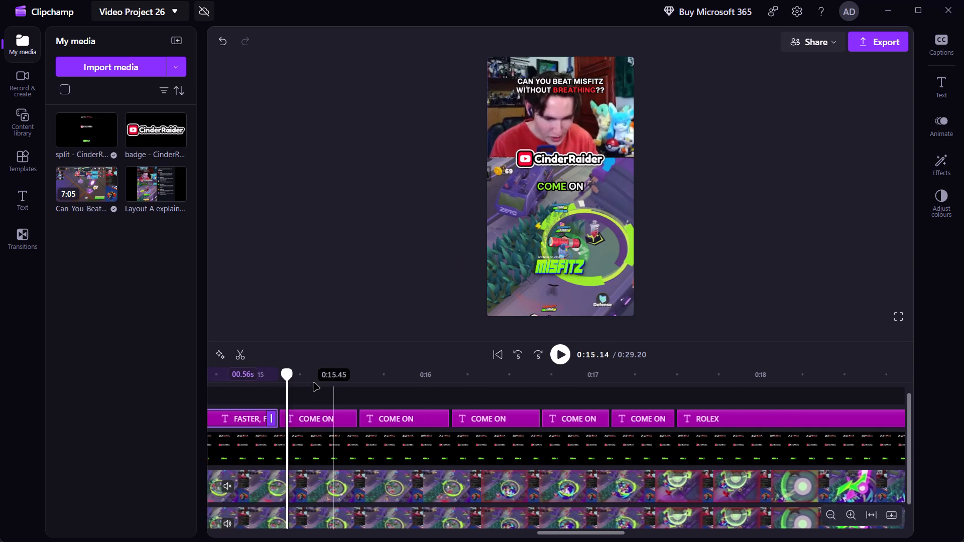
pyautogui.hscroll(2, 313, 382)
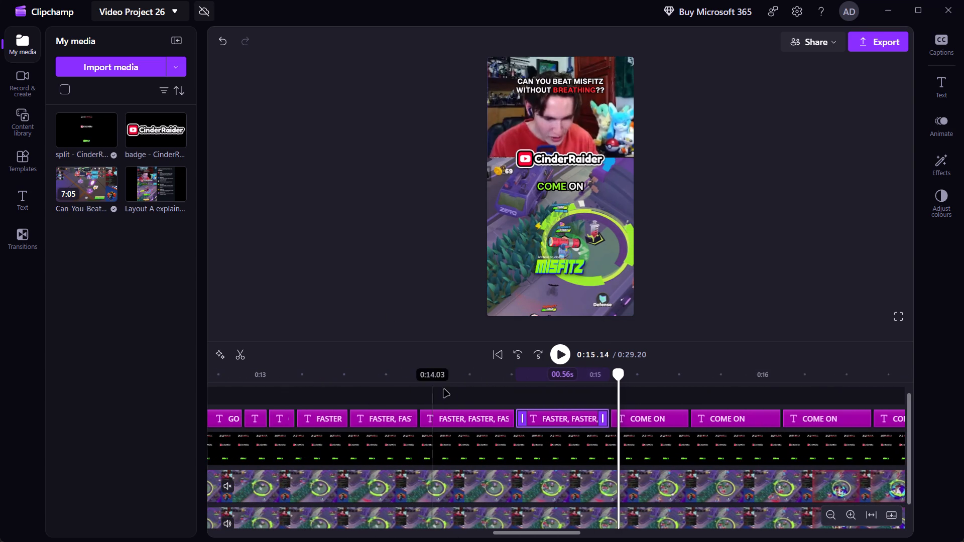
pyautogui.click(453, 377)
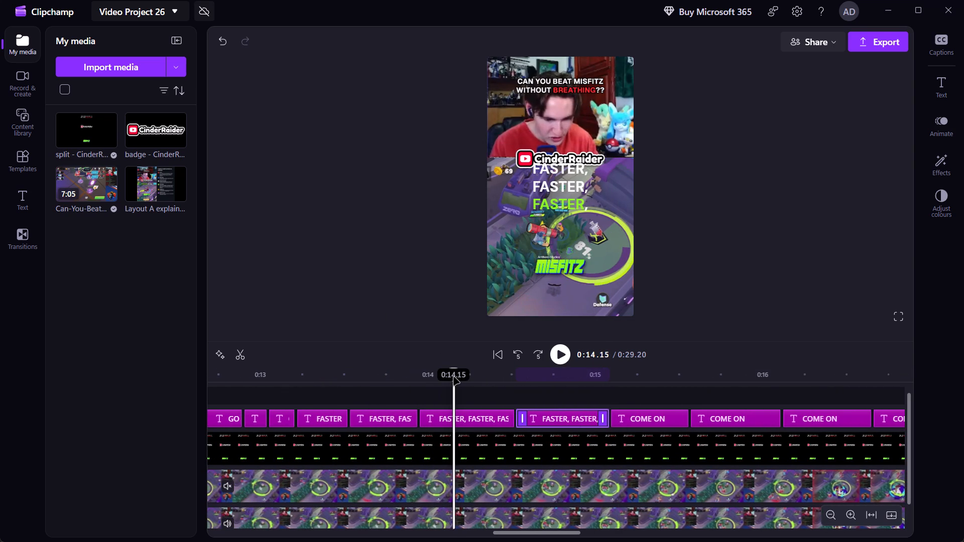
pyautogui.click(575, 187)
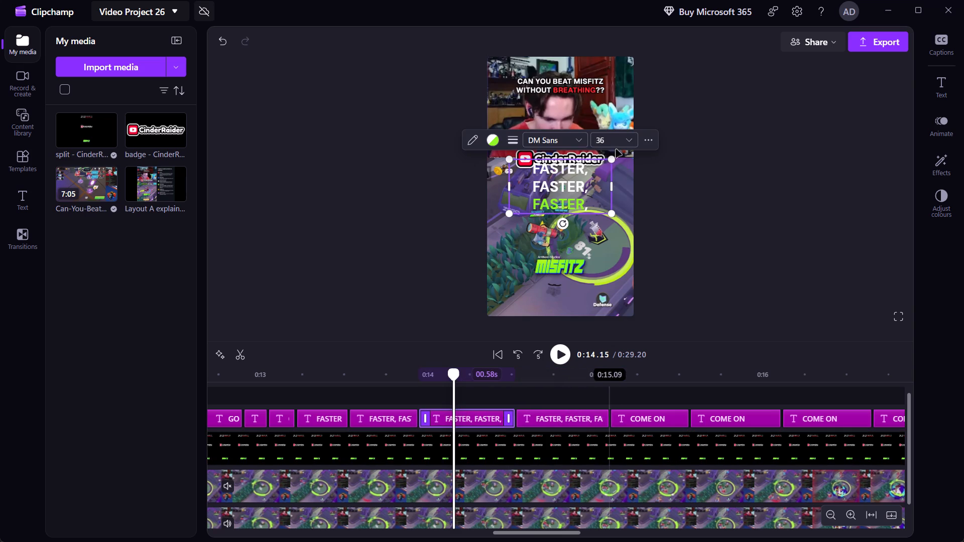
pyautogui.click(628, 142)
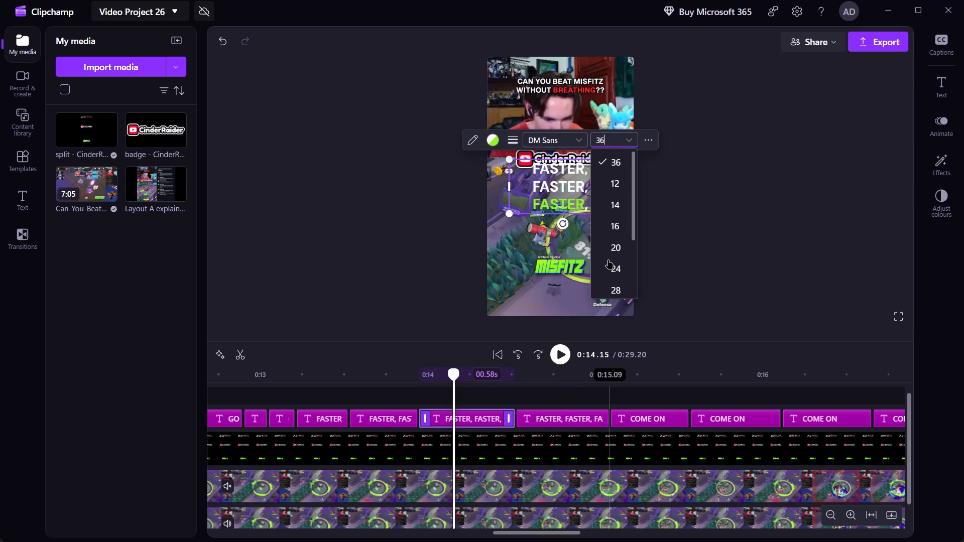
pyautogui.click(609, 260)
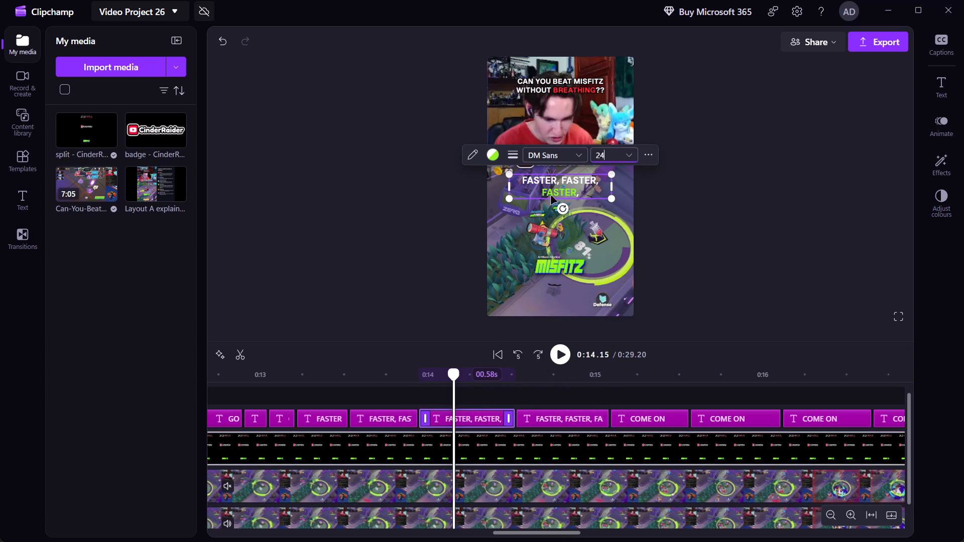
pyautogui.click(515, 158)
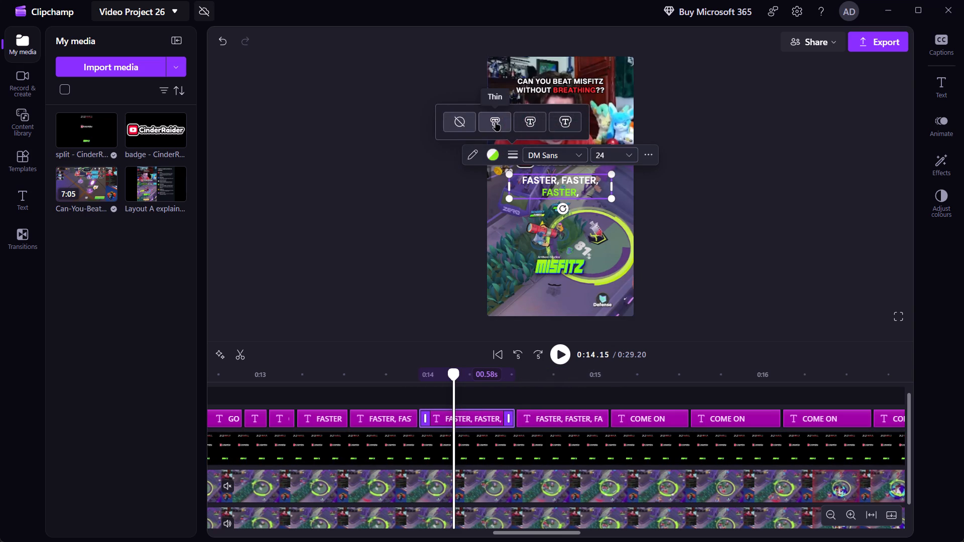
pyautogui.click(496, 122)
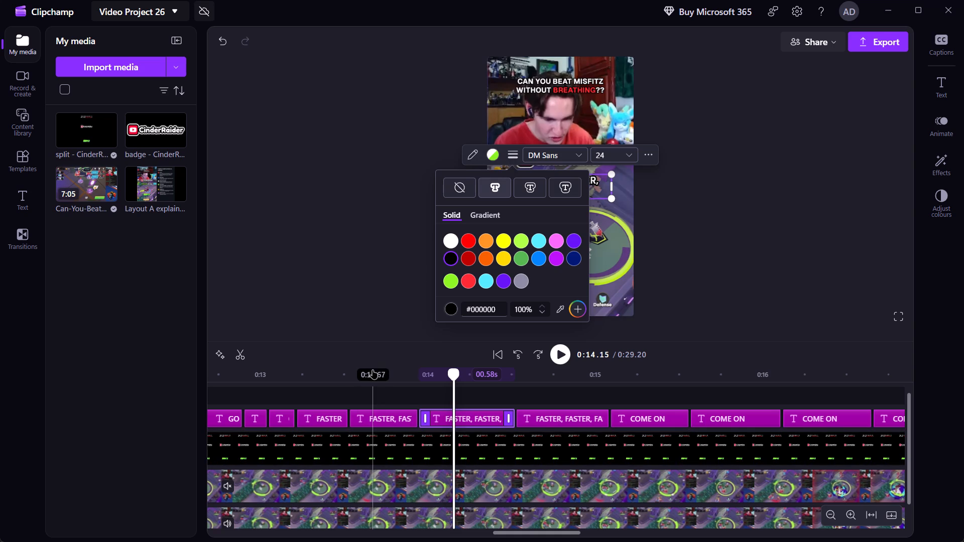
# Set the FASTER, FASTER, FASTER caption around 0:13.67, with the second FASTER in green, to font size 24 and give it a thin black outline.
pyautogui.click(373, 370)
pyautogui.click(571, 177)
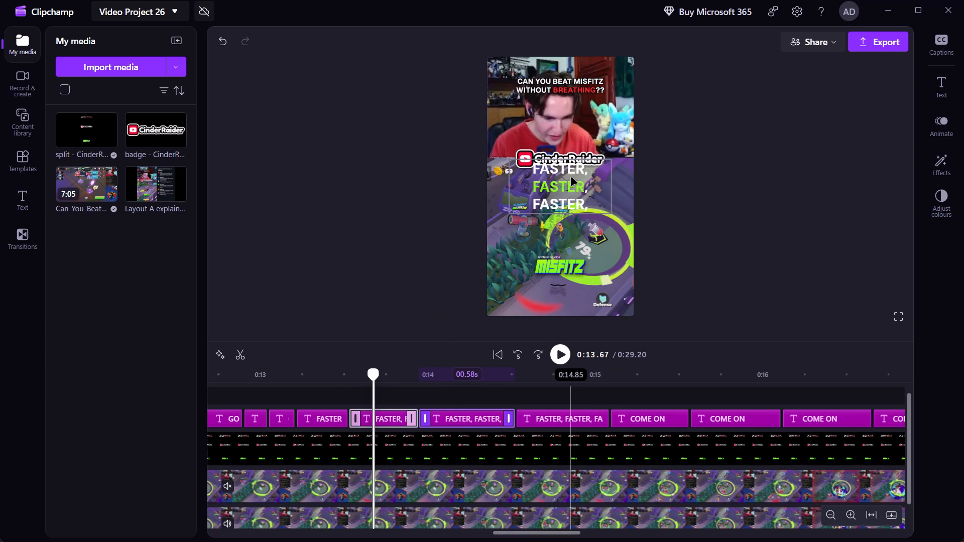
pyautogui.click(634, 145)
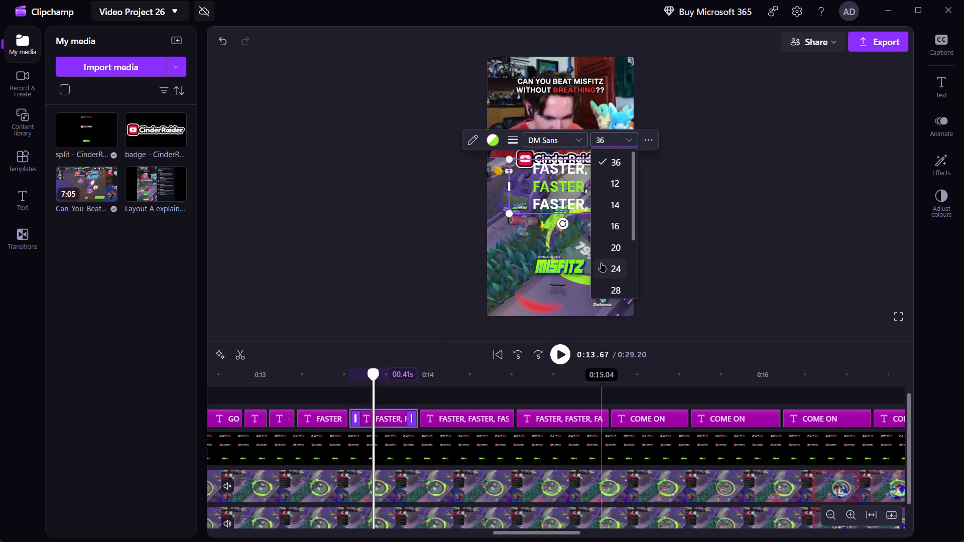
pyautogui.click(601, 263)
pyautogui.click(514, 157)
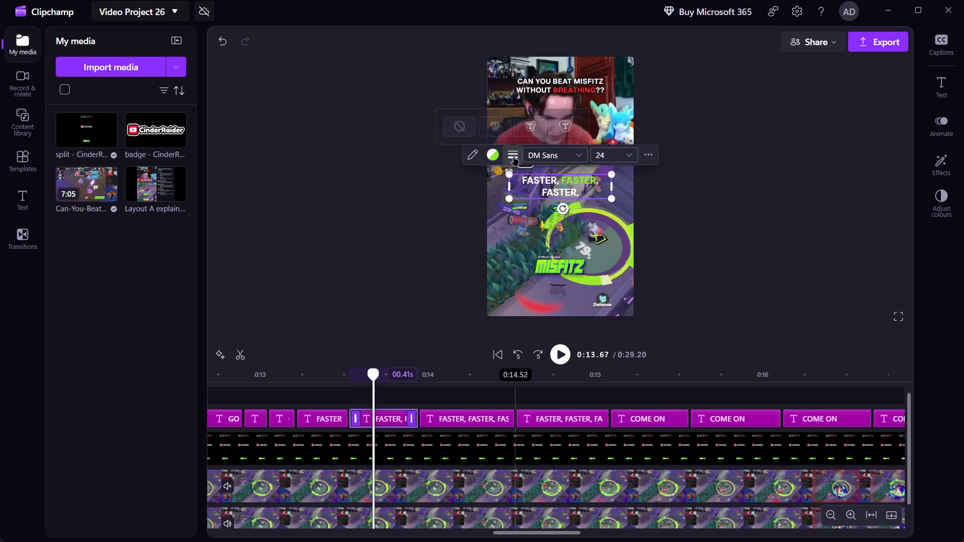
pyautogui.click(497, 116)
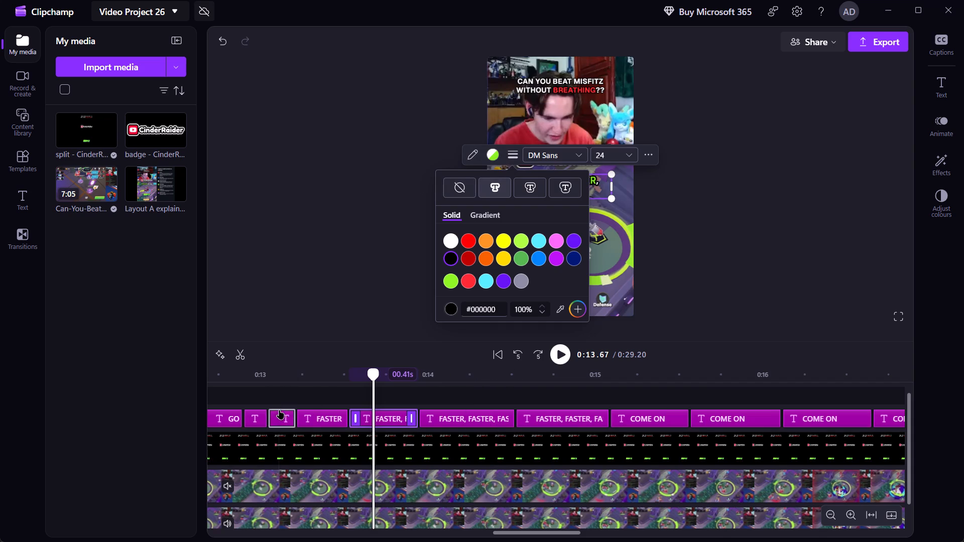
# Set the FASTER, FASTER, FASTER caption around 0:13.32, with the first FASTER in green, to font size 24 and give it a thin black outline.
pyautogui.click(314, 378)
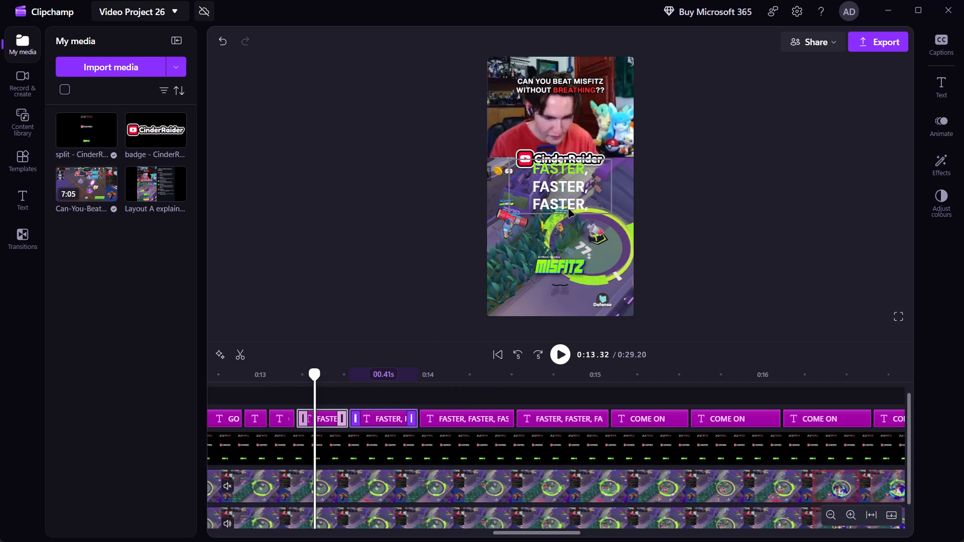
pyautogui.click(568, 209)
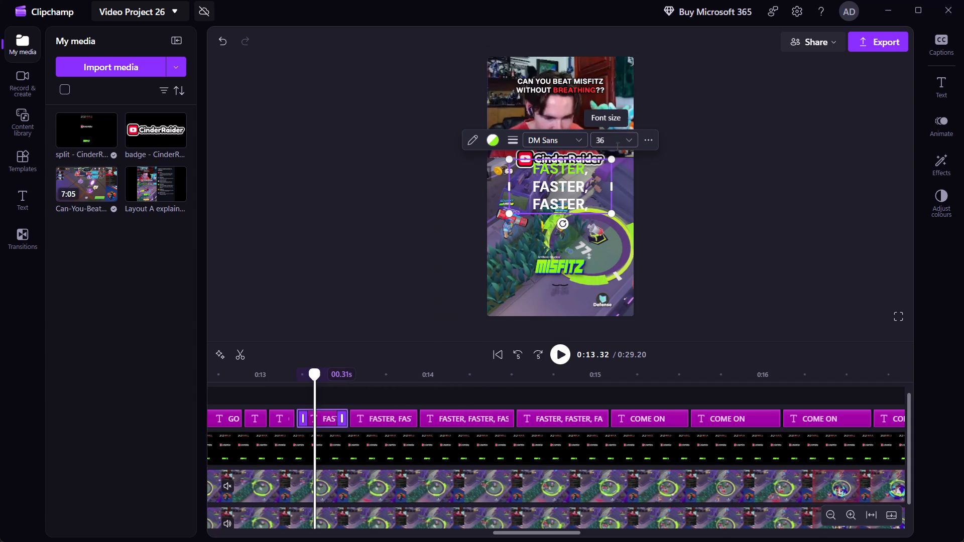
pyautogui.click(630, 141)
pyautogui.click(606, 269)
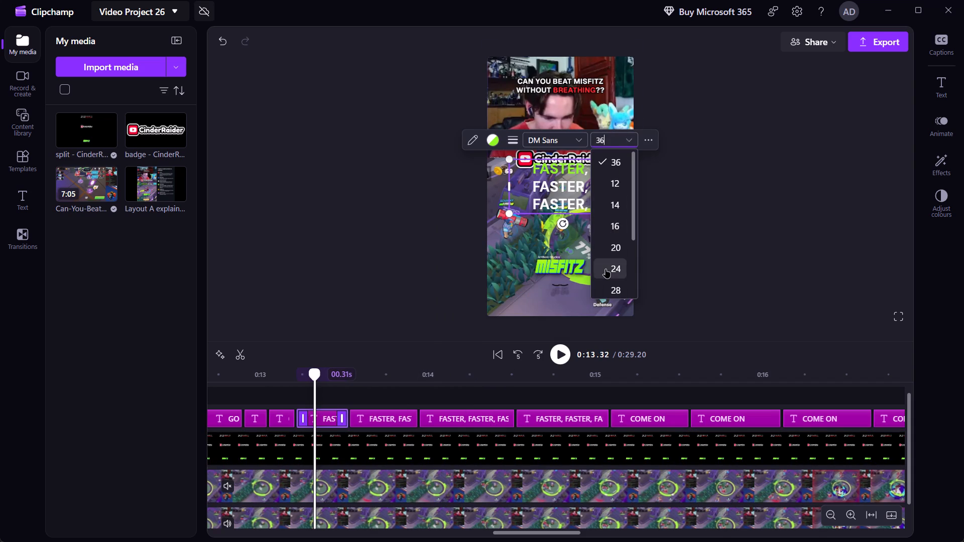
pyautogui.click(512, 158)
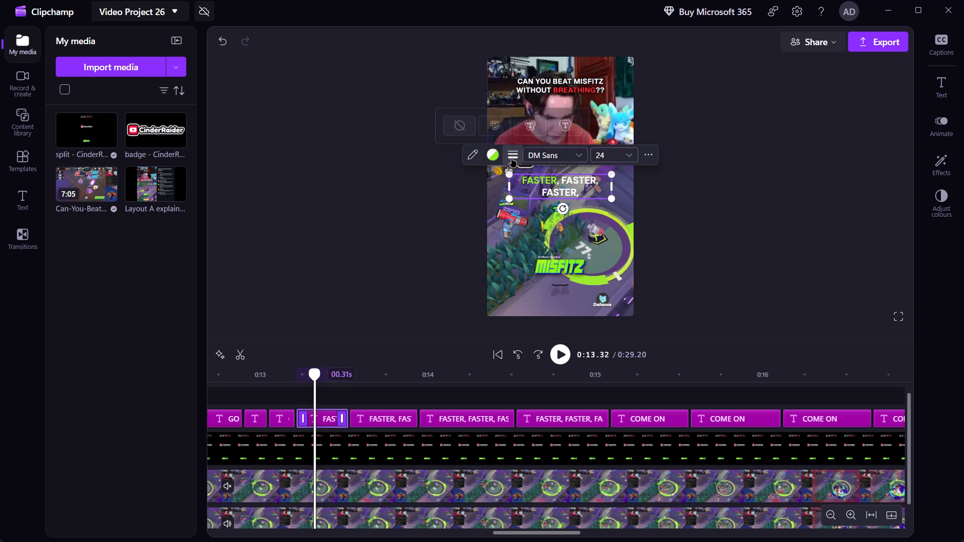
pyautogui.click(500, 128)
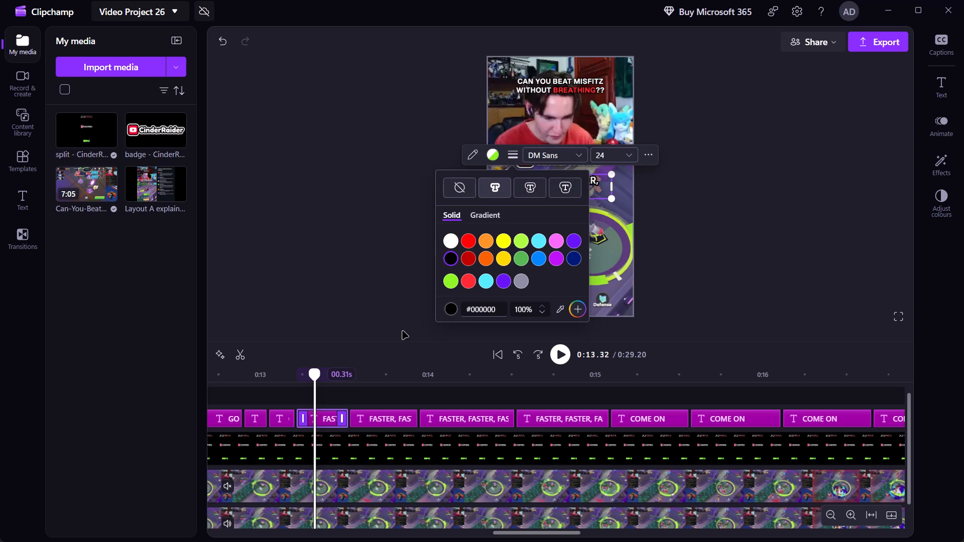
# Set the GO FASTER caption around 0:13.08, with FASTER in green, to font size 24 and give it a thin black outline.
pyautogui.click(274, 376)
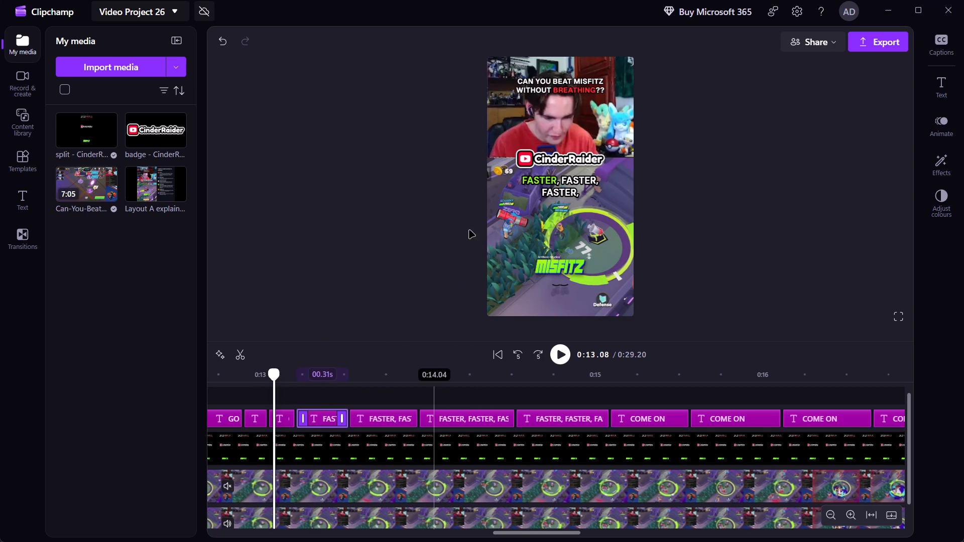
pyautogui.click(545, 188)
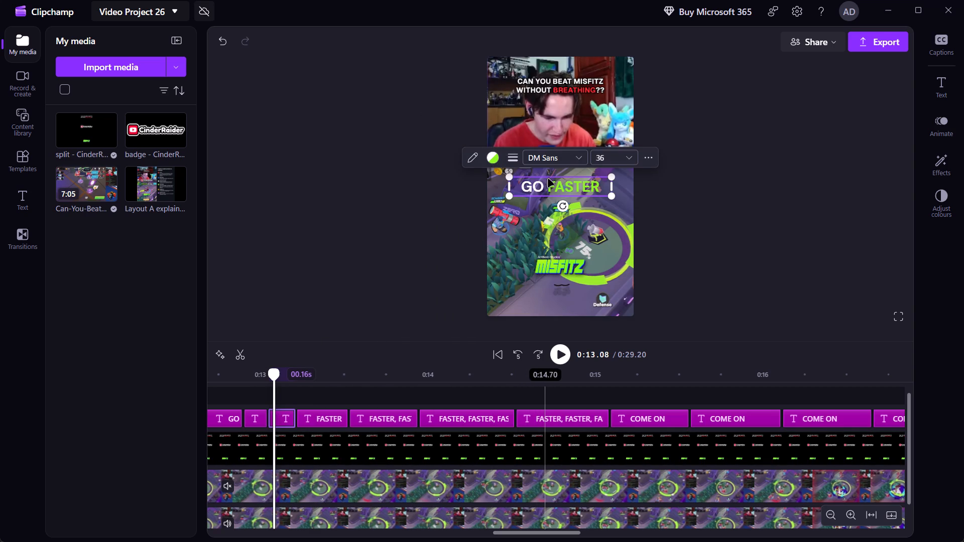
pyautogui.click(631, 155)
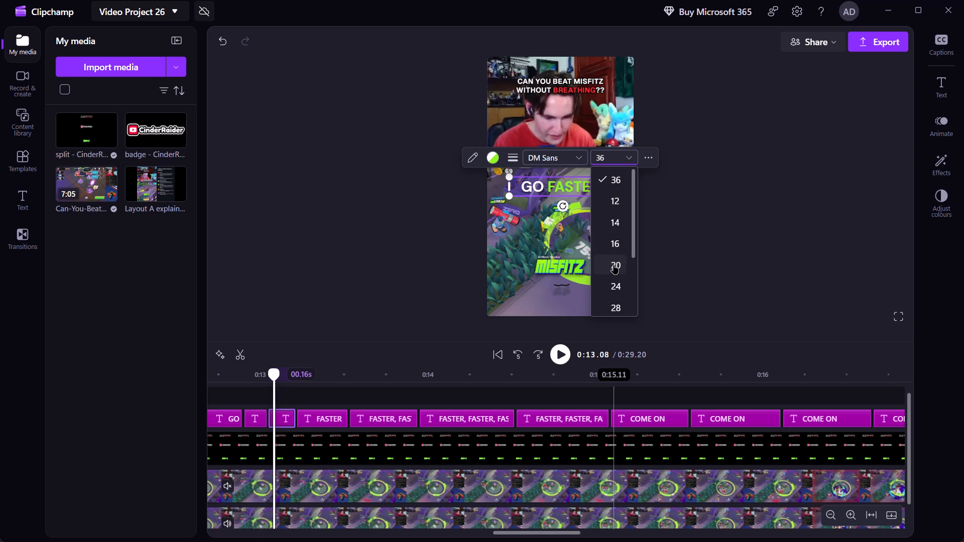
pyautogui.click(614, 287)
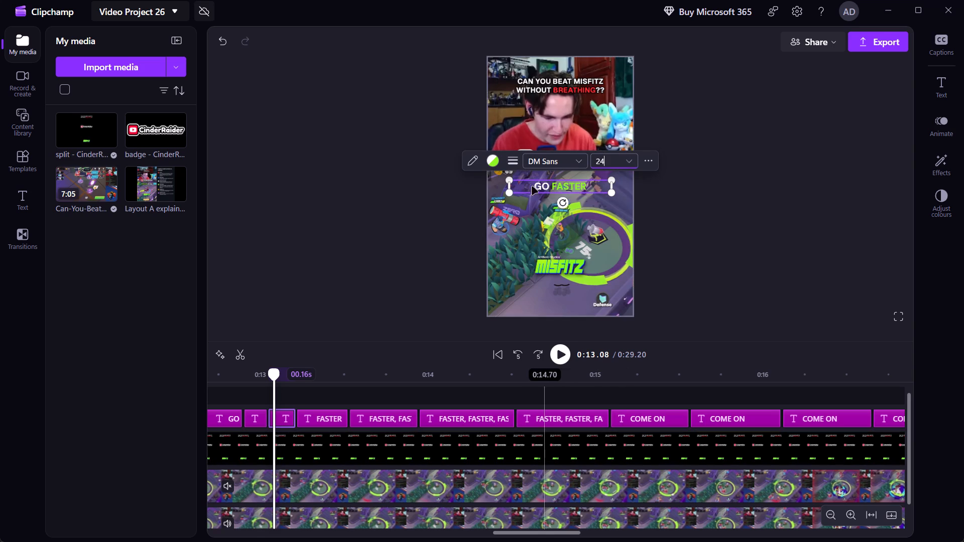
pyautogui.click(509, 159)
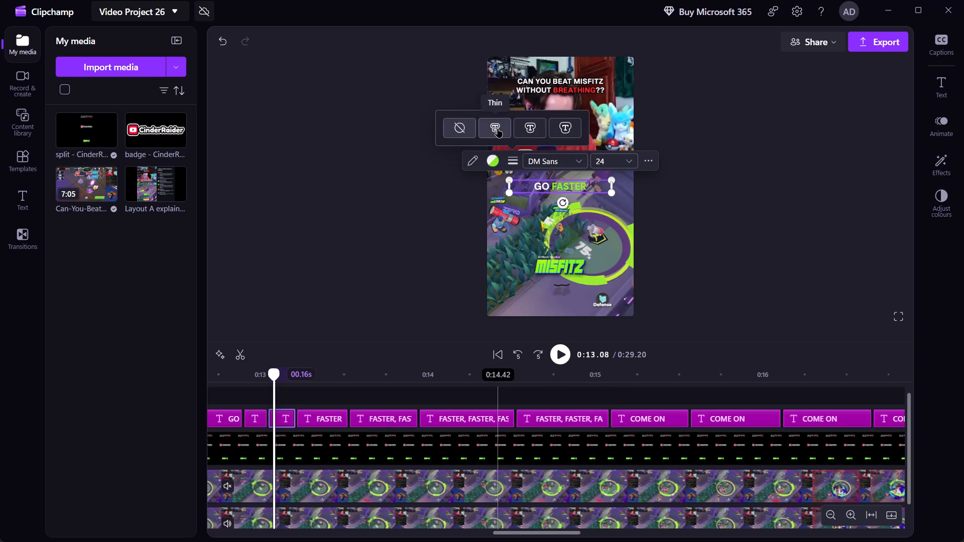
pyautogui.click(498, 128)
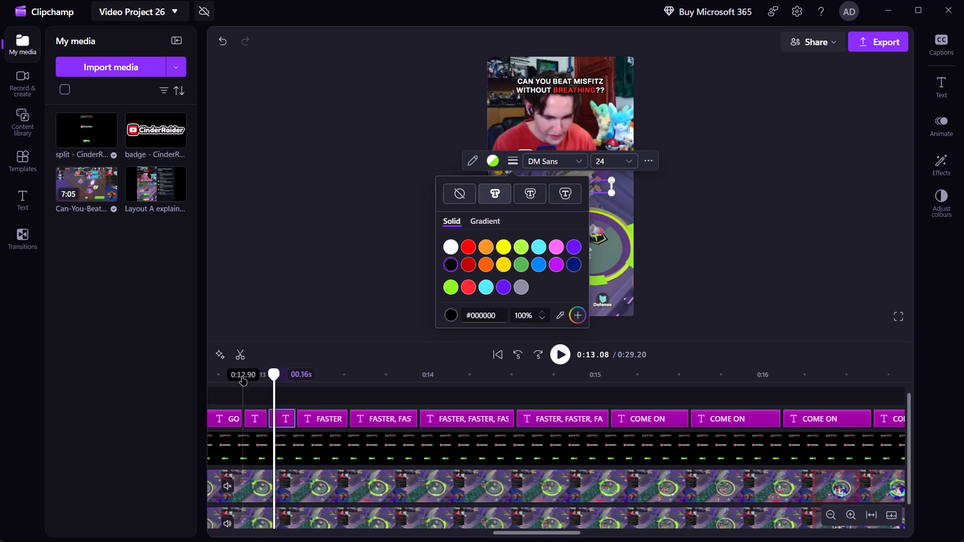
# Give the GO FASTER caption around 0:12.94, with GO in green, a thin black outline and set it to font size 24.
pyautogui.click(251, 372)
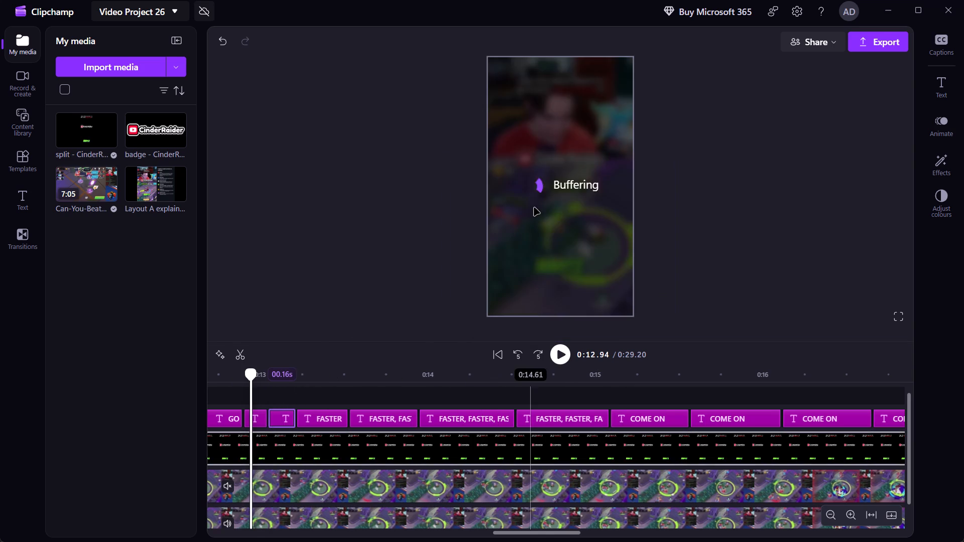
pyautogui.click(565, 178)
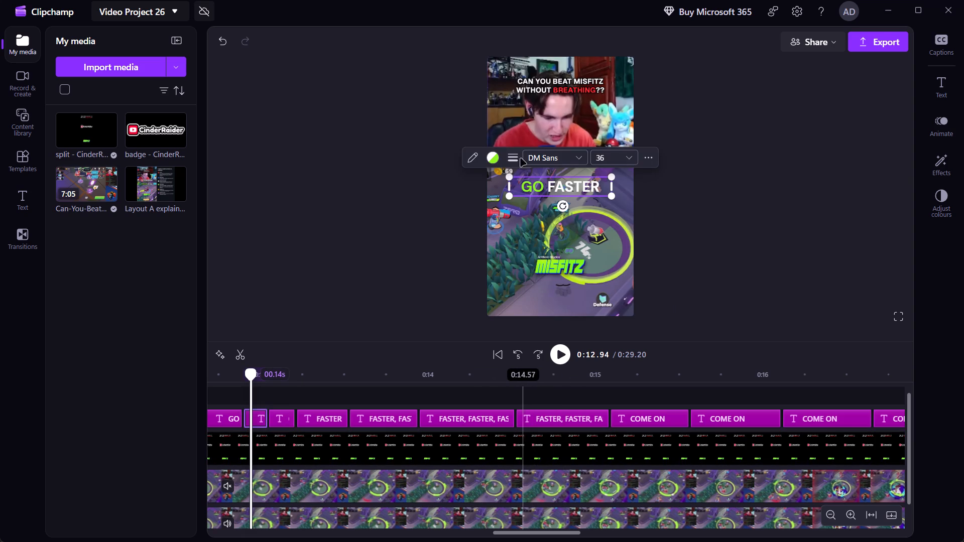
pyautogui.click(515, 156)
pyautogui.click(492, 129)
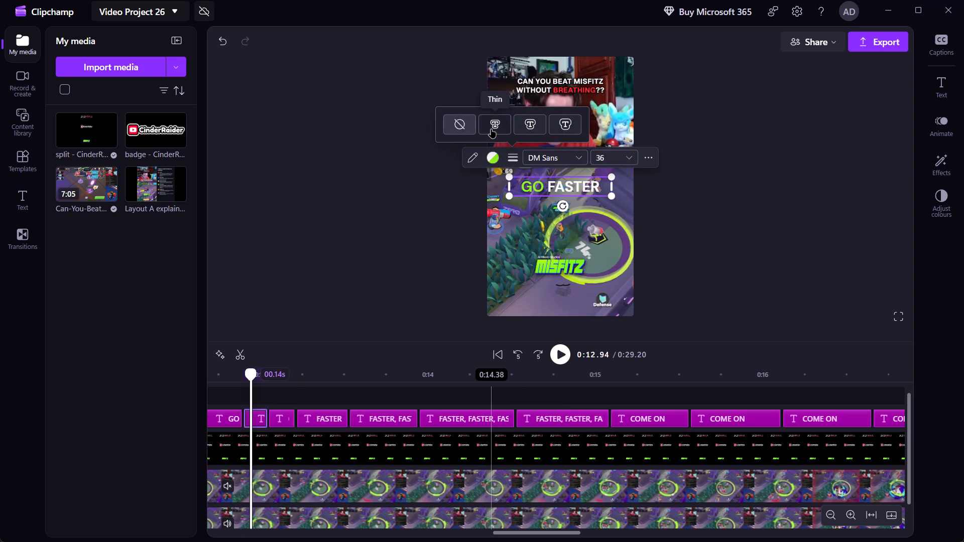
pyautogui.click(632, 155)
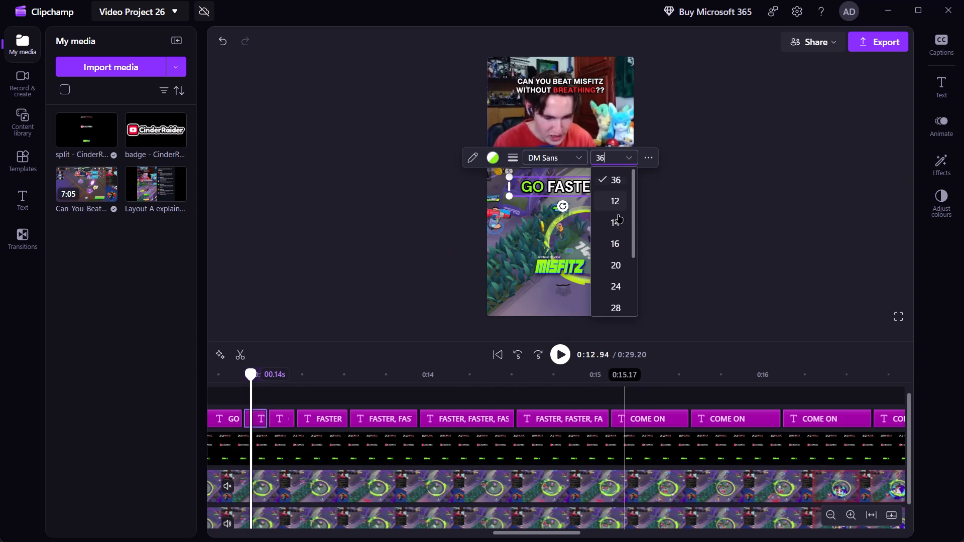
pyautogui.click(616, 284)
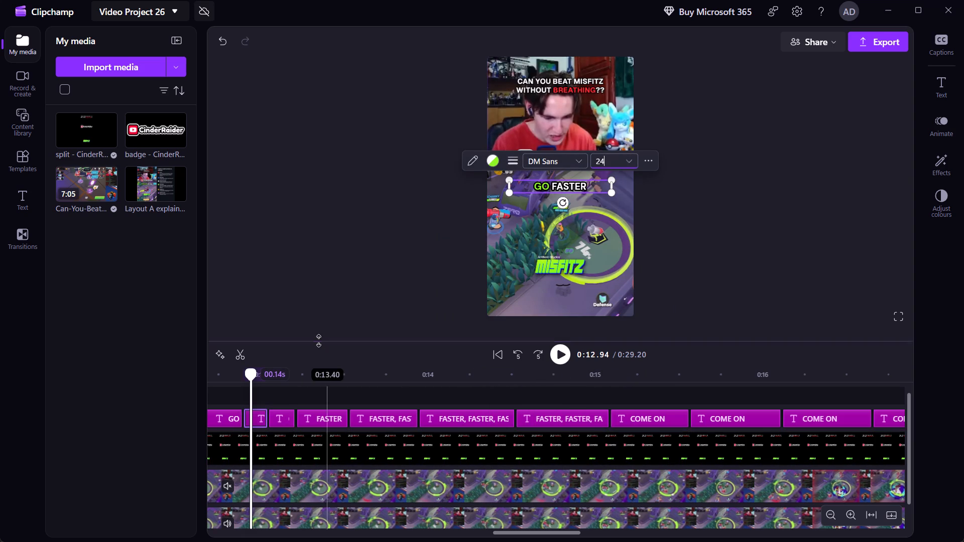
pyautogui.click(318, 340)
# Set the GO FASTER EXTRACTION caption around 0:12.72, with EXTRACTION in green, to font size 24 and give it a thin black outline.
pyautogui.click(313, 368)
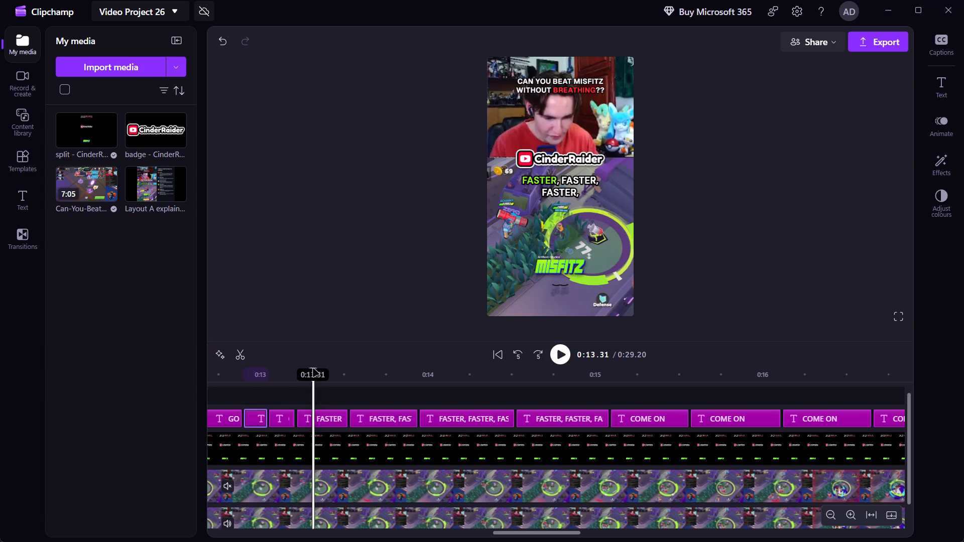
pyautogui.hscroll(2, 313, 368)
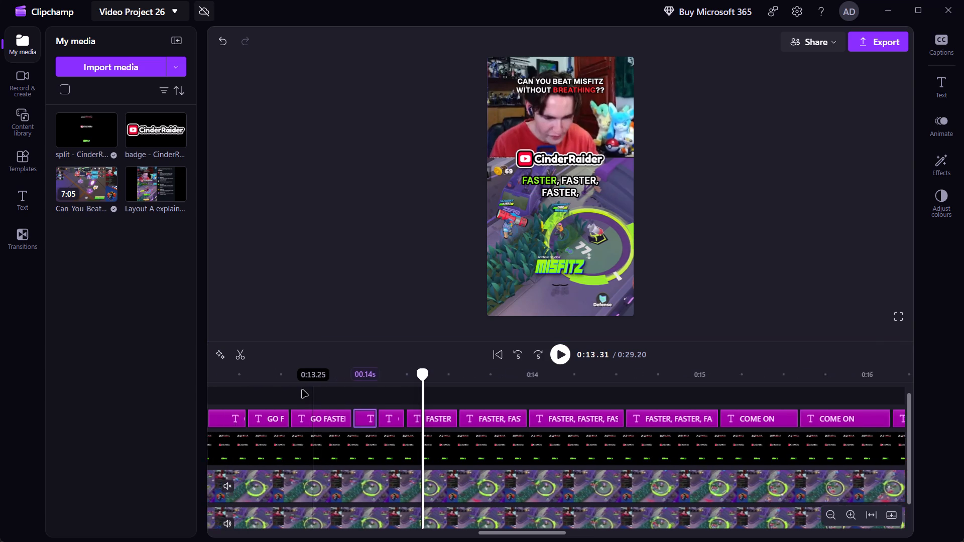
pyautogui.hscroll(2, 302, 389)
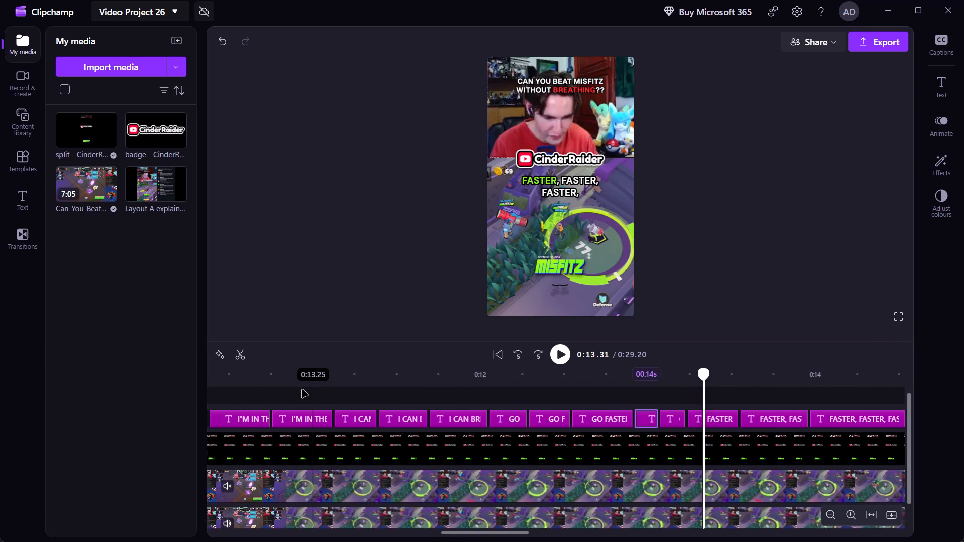
pyautogui.hscroll(2, 302, 389)
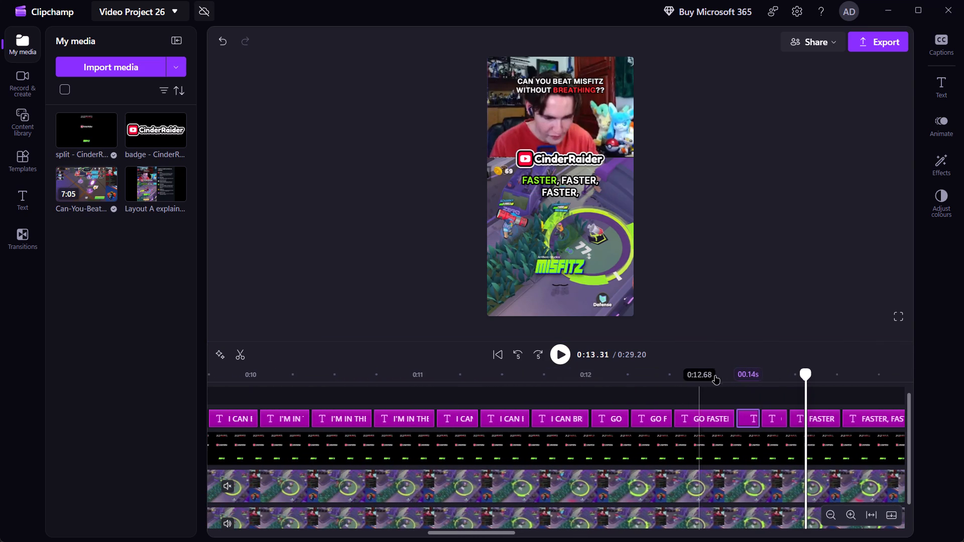
pyautogui.click(706, 376)
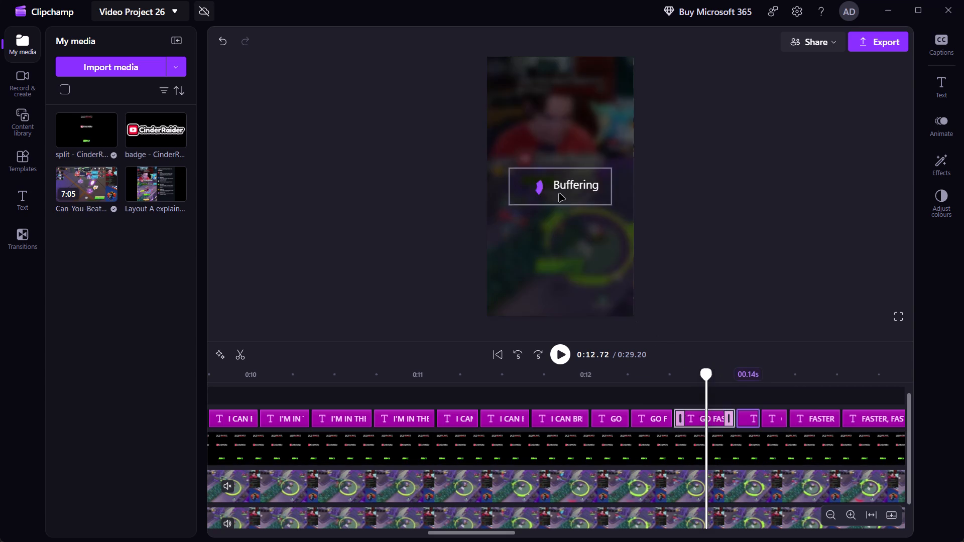
pyautogui.click(556, 186)
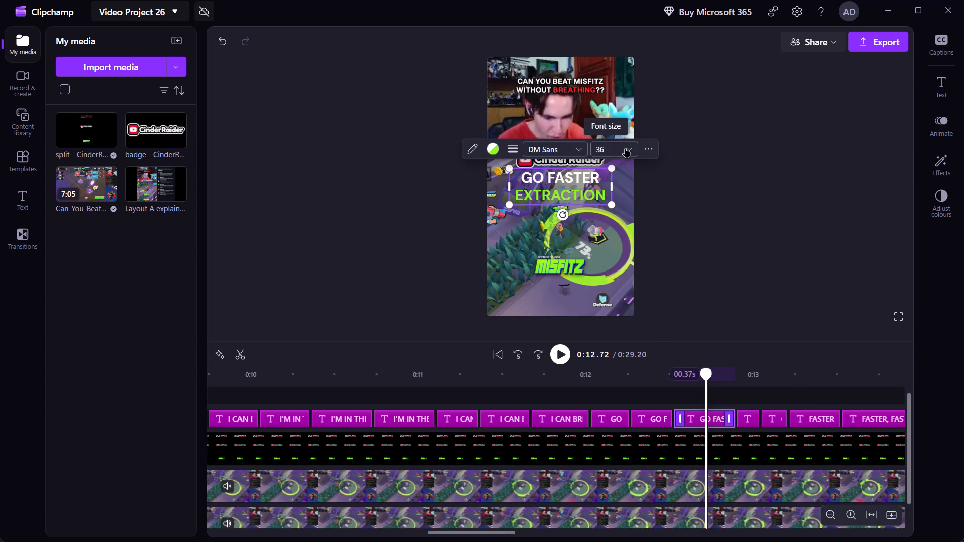
pyautogui.click(635, 149)
pyautogui.click(617, 280)
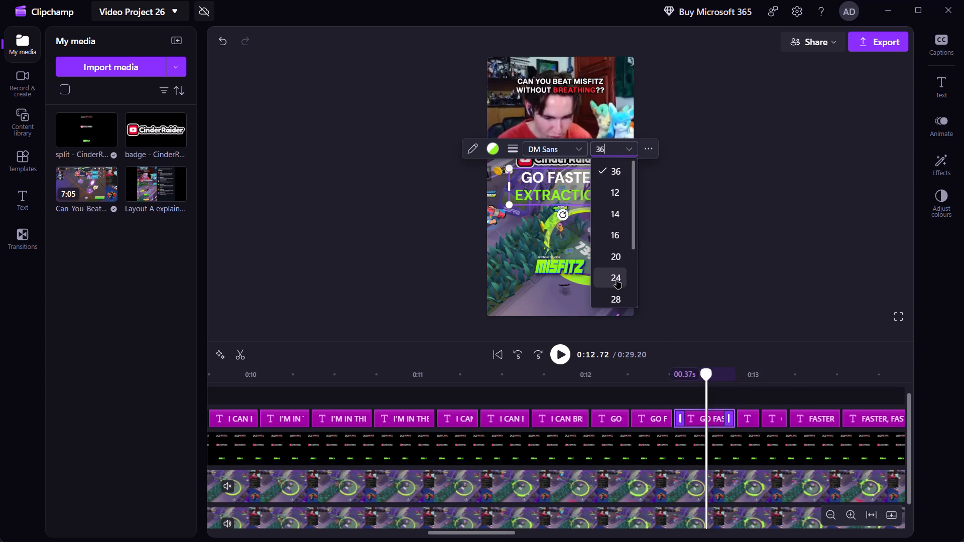
pyautogui.click(514, 154)
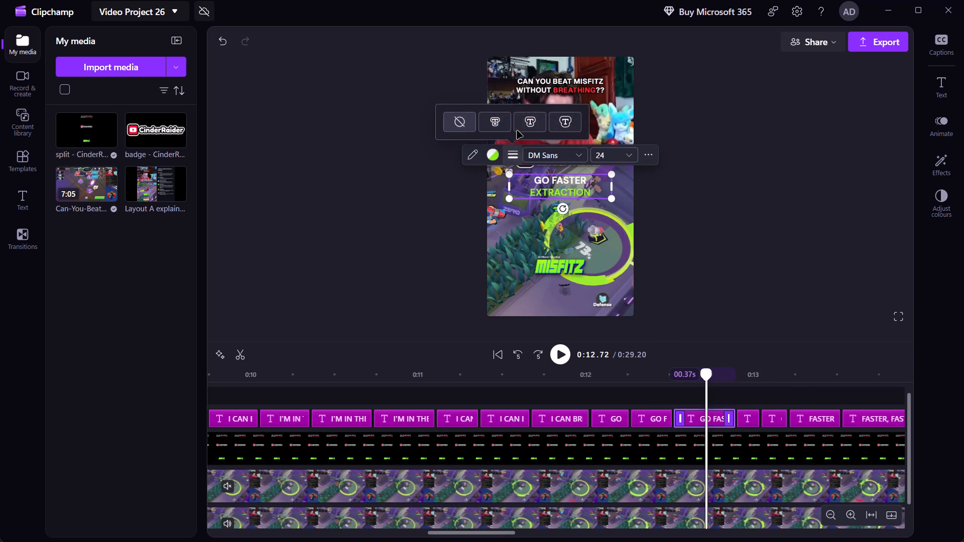
pyautogui.click(502, 121)
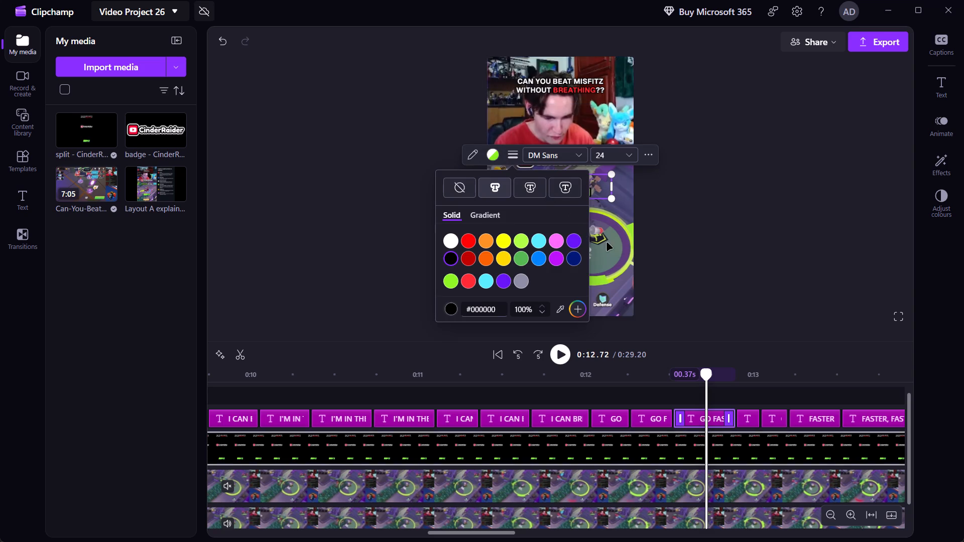
# Set the GO FASTER EXTRACTION caption around 0:12.33, with FASTER in green, to font size 24 and give it a thin black outline.
pyautogui.click(641, 382)
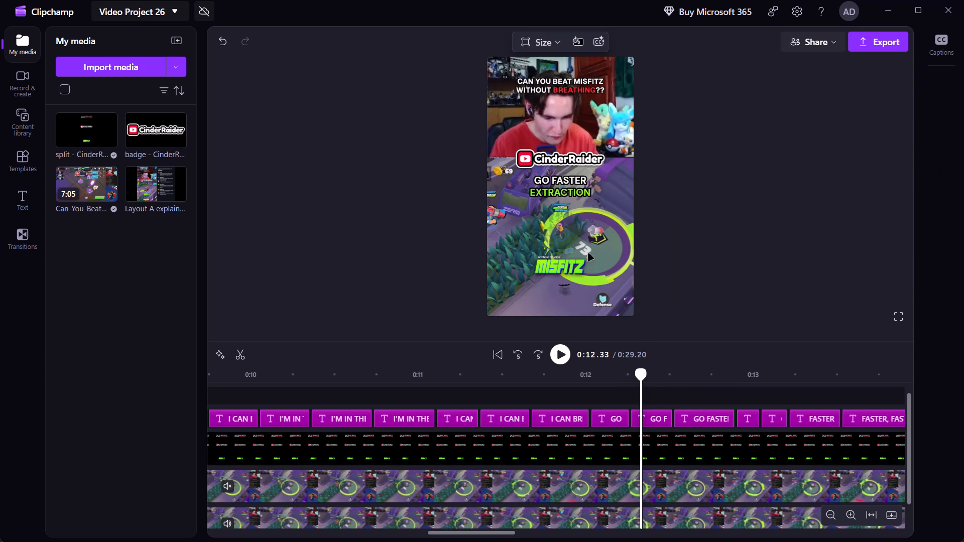
pyautogui.click(564, 189)
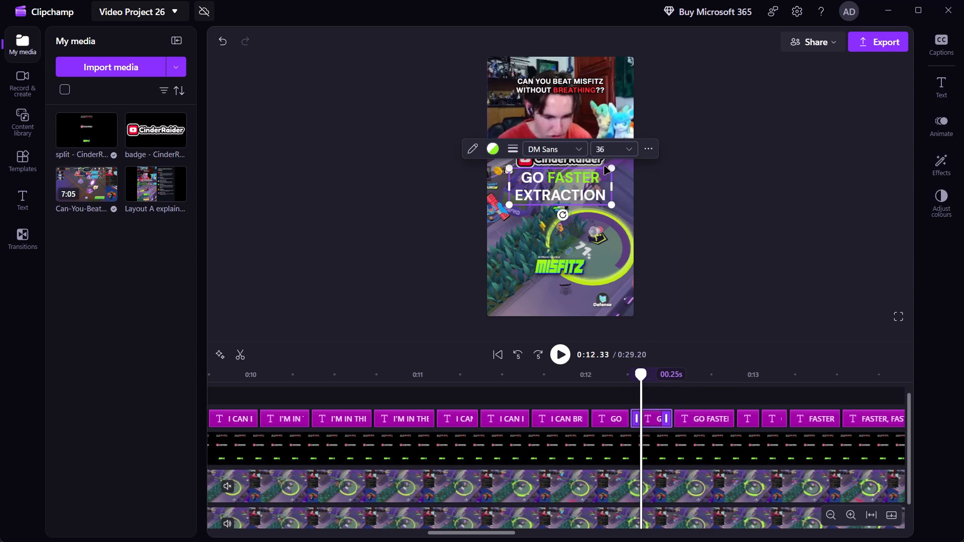
pyautogui.click(628, 152)
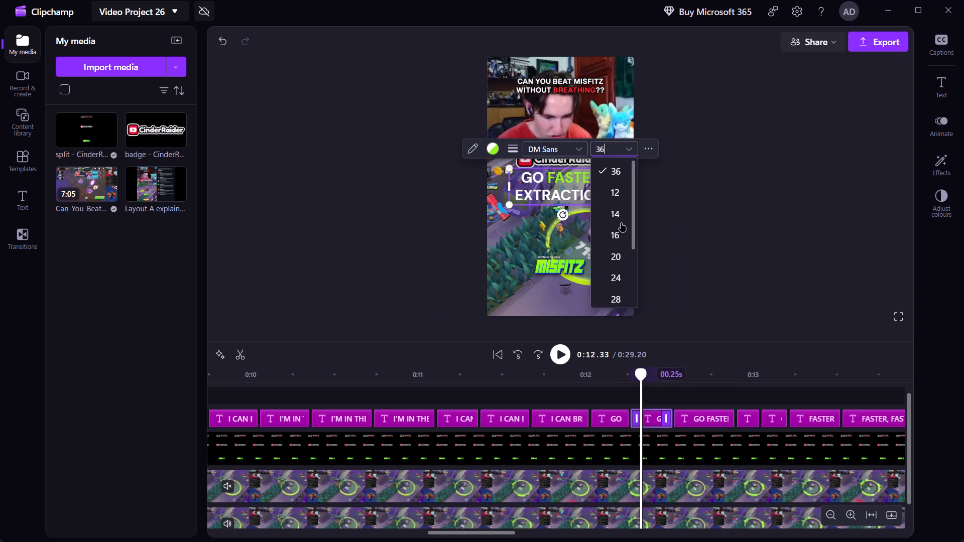
pyautogui.click(614, 279)
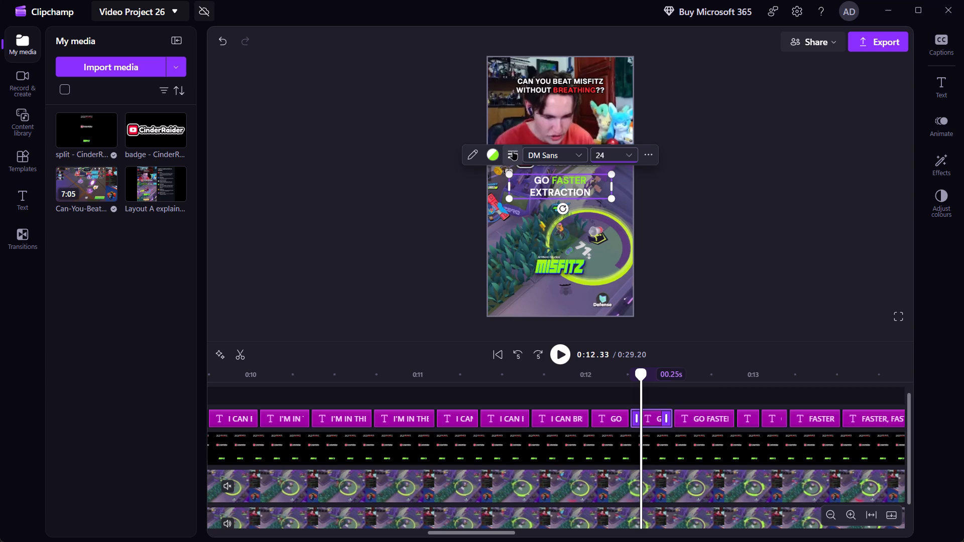
pyautogui.click(512, 149)
pyautogui.click(498, 119)
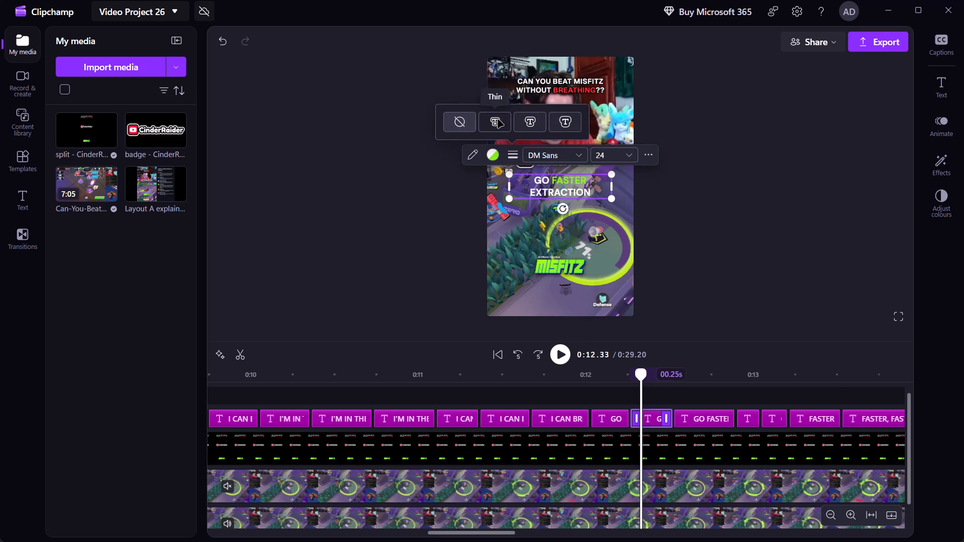
# Set the GO FASTER EXTRACTION caption around 0:12.11, with GO in green, to font size 24 and give it a thin black outline.
pyautogui.click(605, 388)
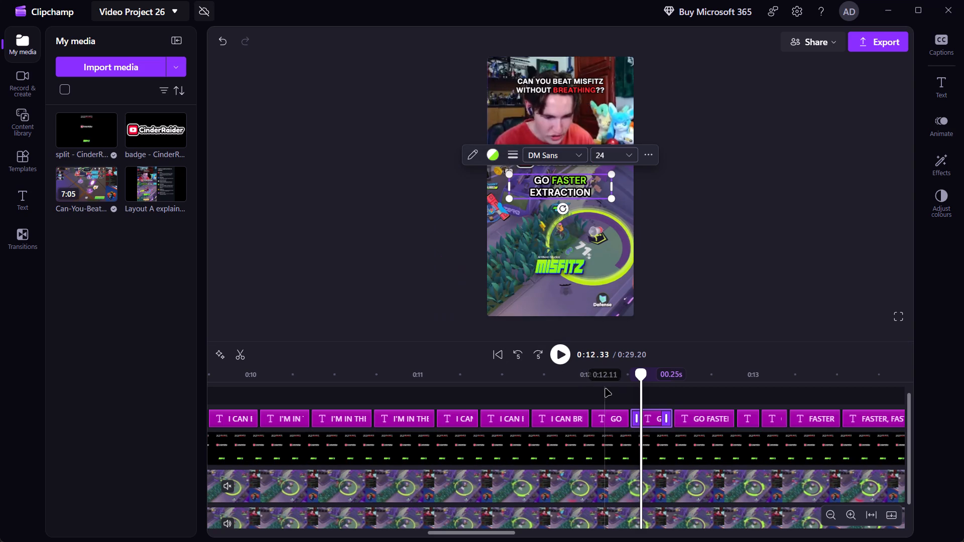
pyautogui.click(552, 193)
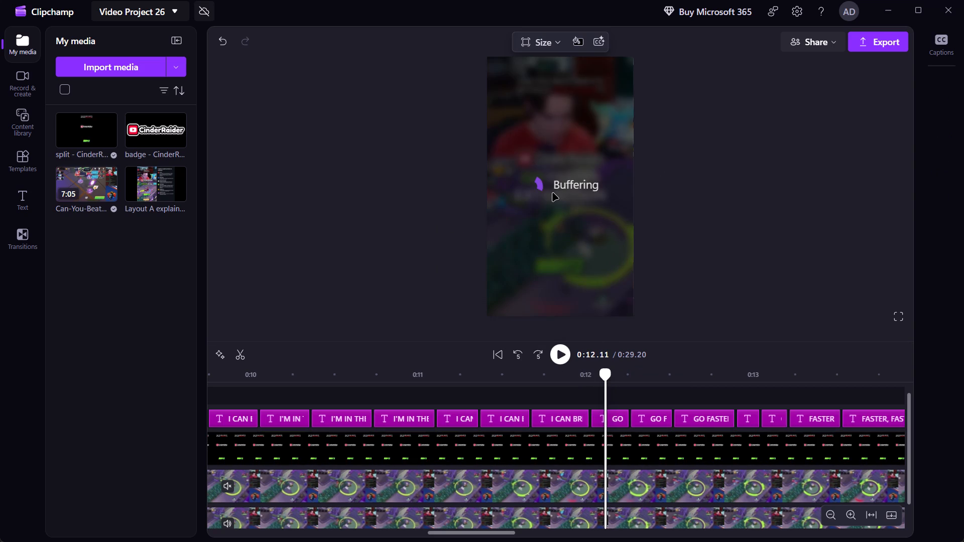
pyautogui.click(629, 152)
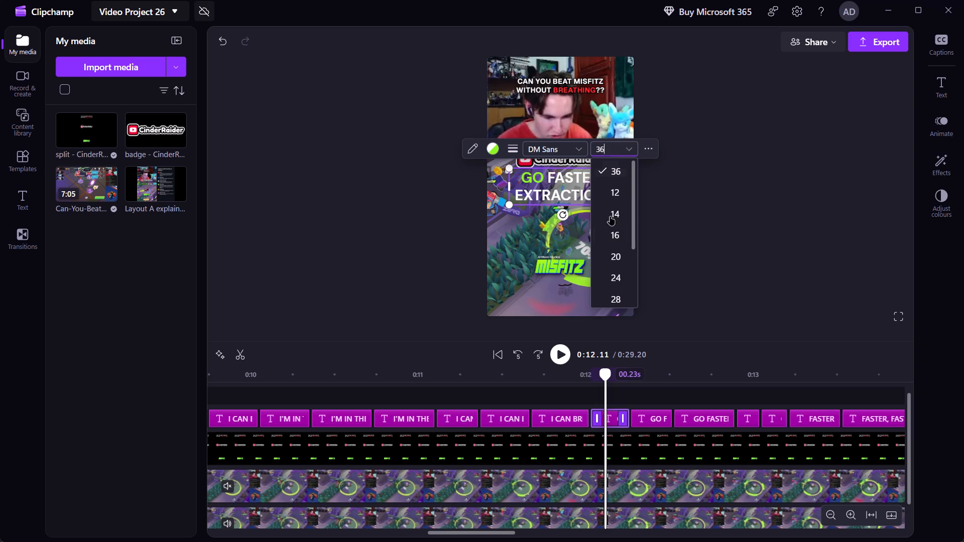
pyautogui.click(615, 276)
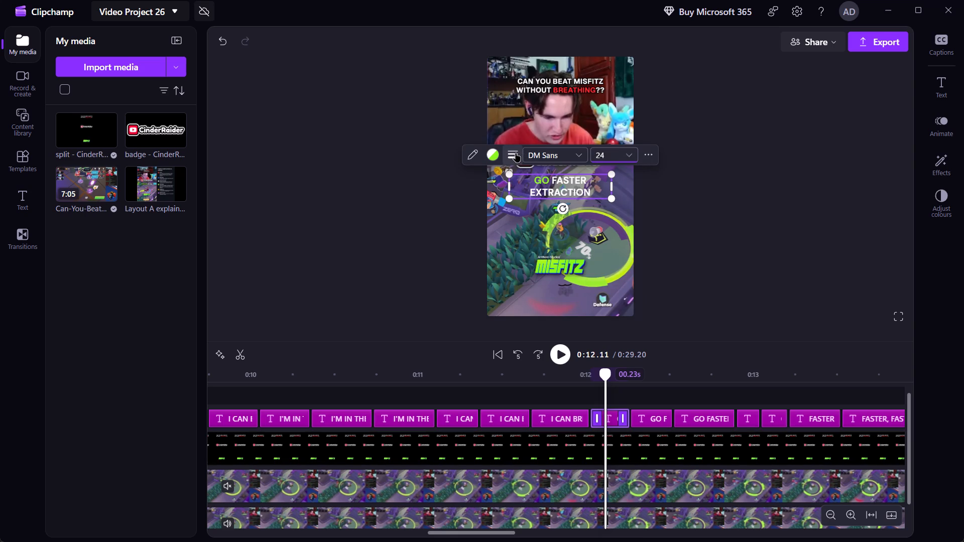
pyautogui.click(516, 153)
pyautogui.click(499, 118)
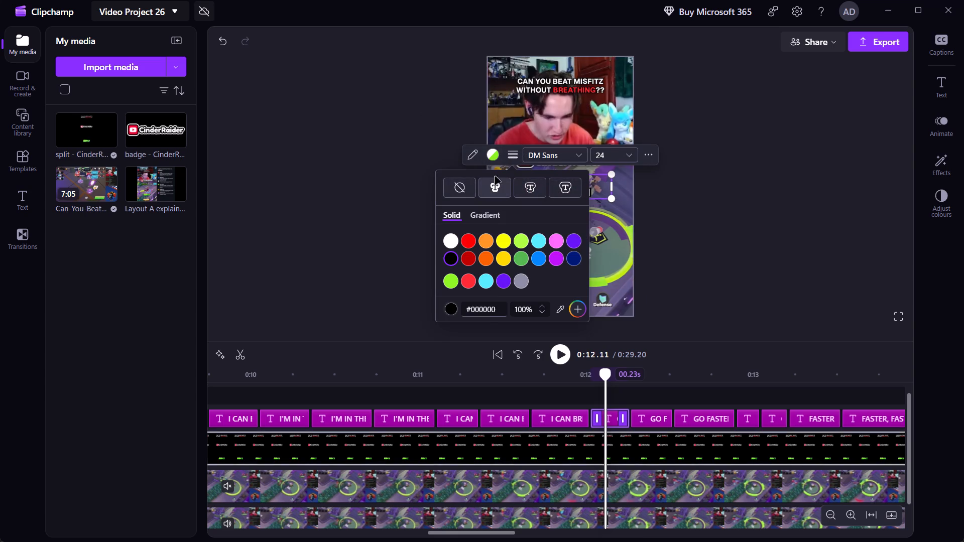
# Set the I CAN BREATHE caption around 0:11.77, with BREATHE in green, to font size 24 and give it a thin black outline.
pyautogui.click(548, 378)
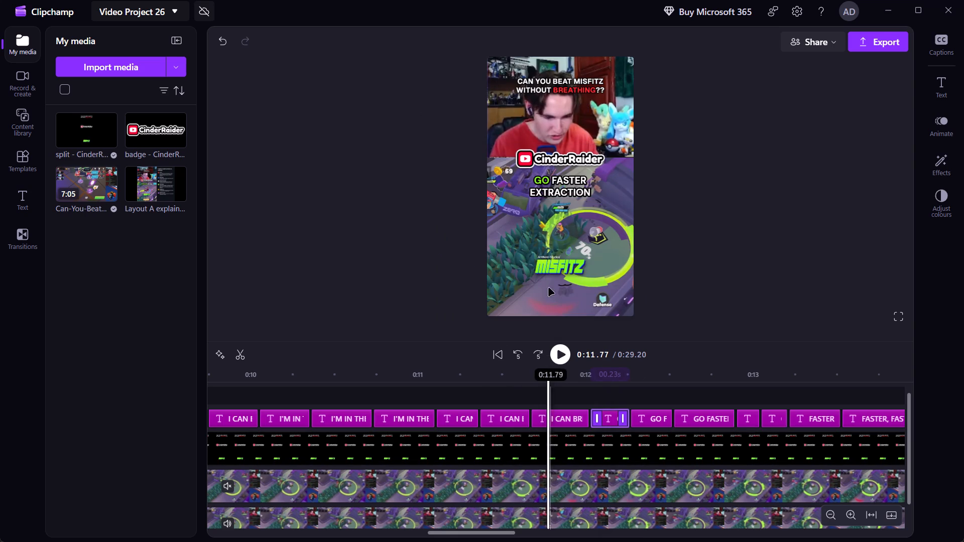
pyautogui.click(548, 187)
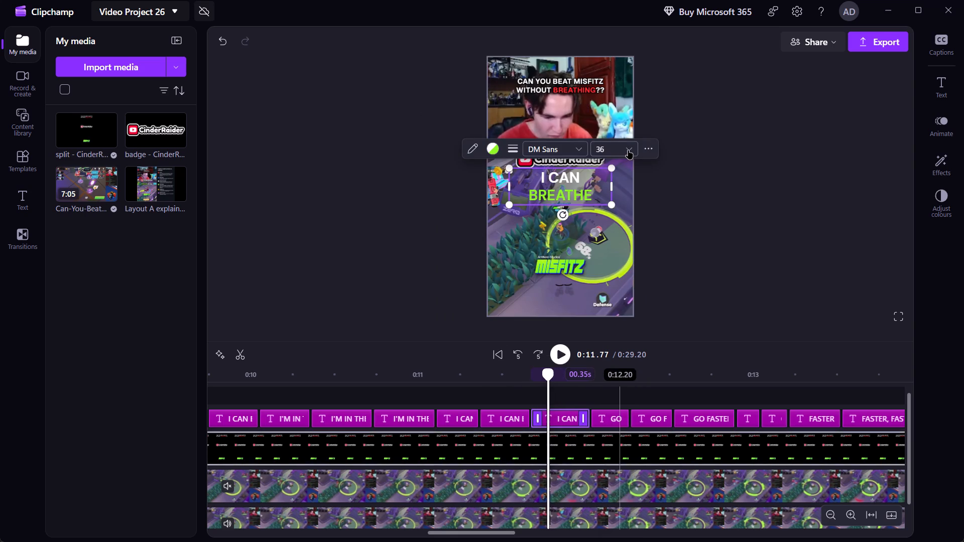
pyautogui.click(630, 150)
pyautogui.click(617, 273)
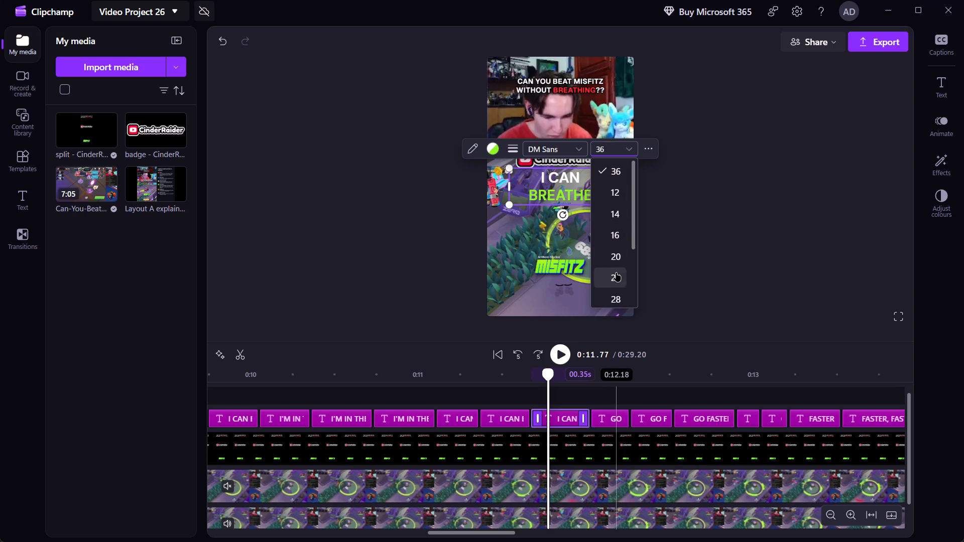
pyautogui.click(509, 162)
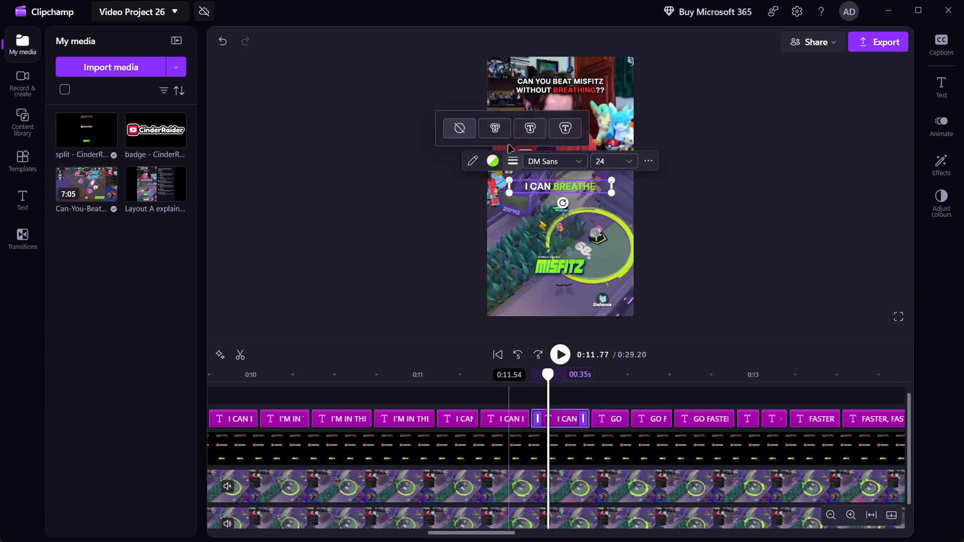
pyautogui.click(497, 130)
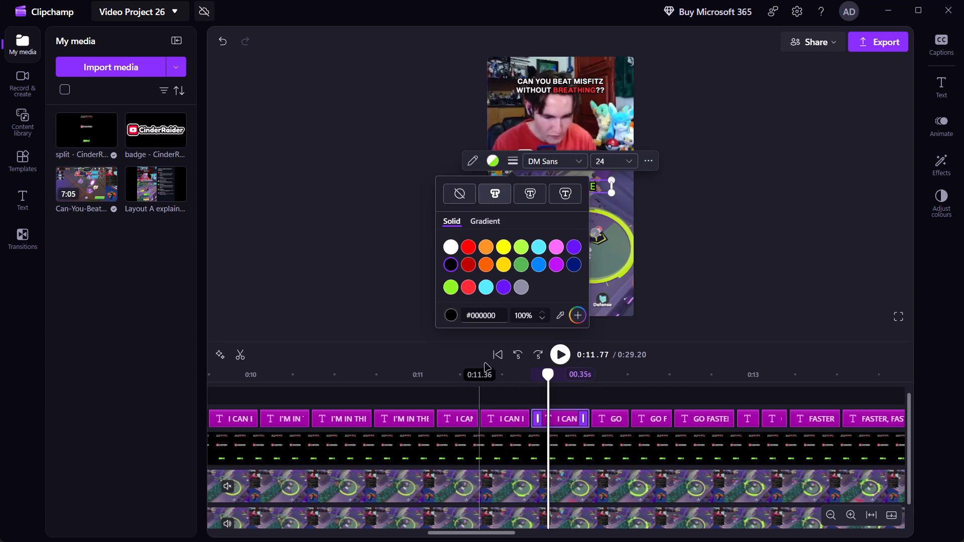
# Set the I CAN BREATHE caption around 0:11.46, with CAN in green, to font size 24 and give it a thin black outline.
pyautogui.click(496, 373)
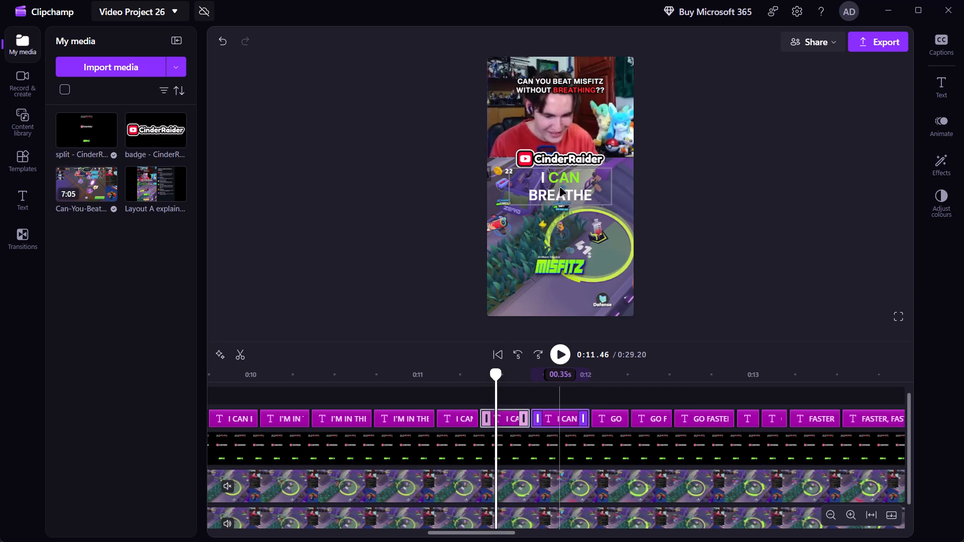
pyautogui.click(560, 188)
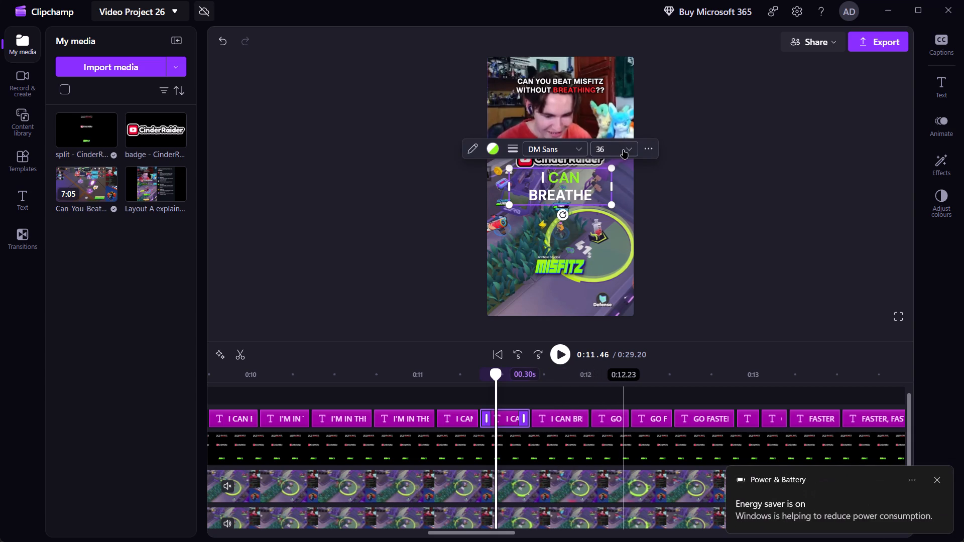
pyautogui.click(624, 150)
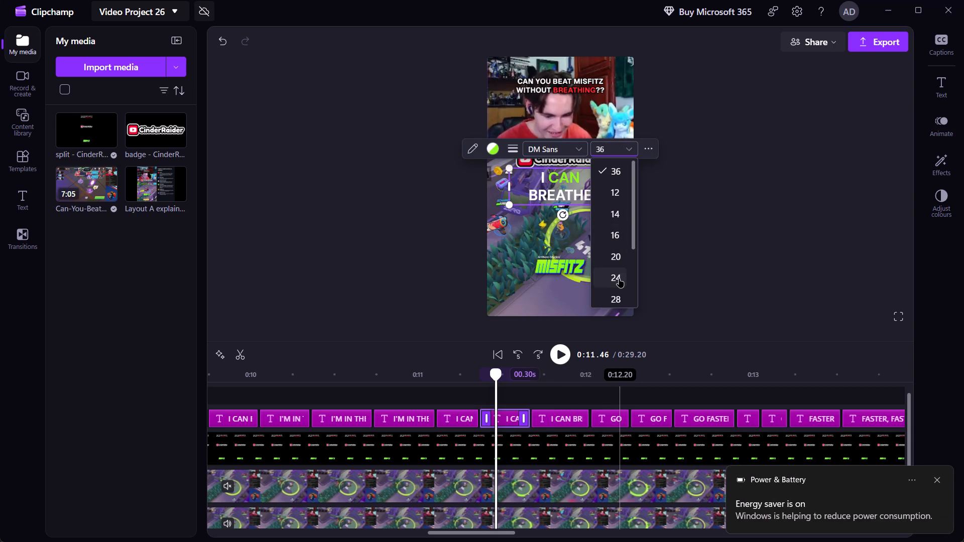
pyautogui.click(620, 279)
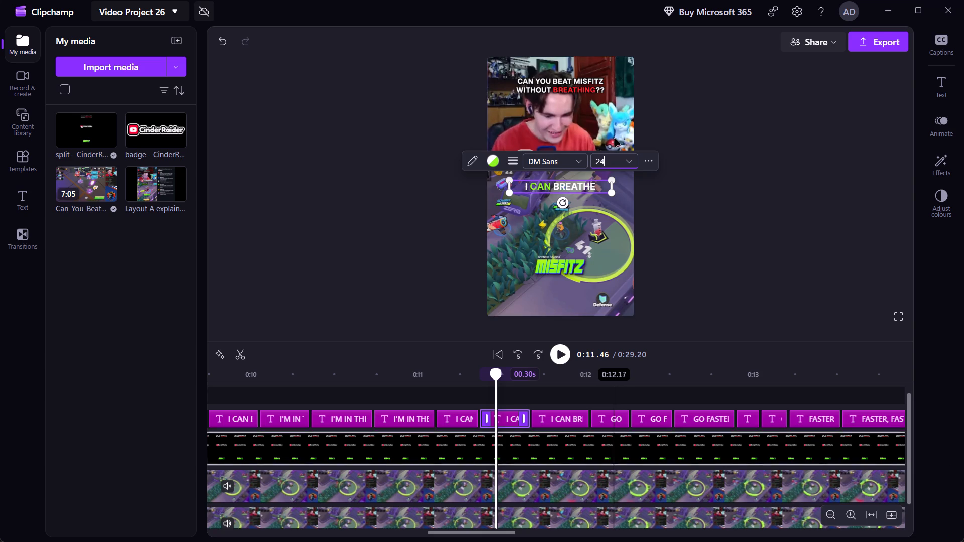
pyautogui.click(513, 165)
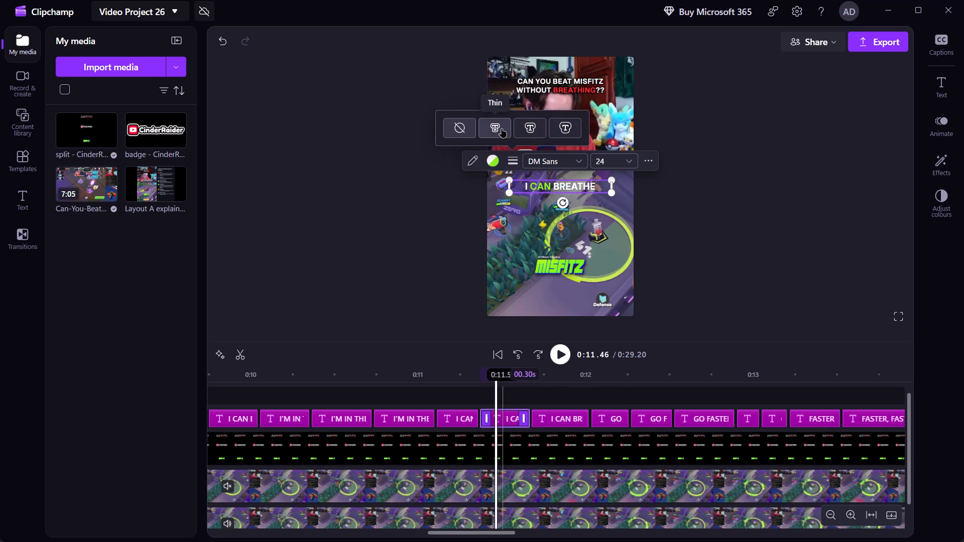
pyautogui.click(502, 128)
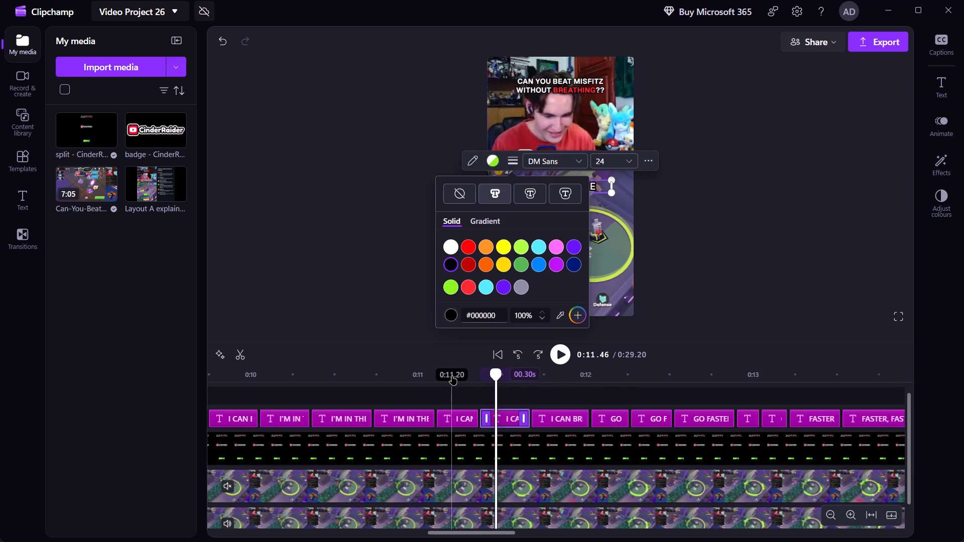
# Set the I CAN BREATHE caption around 0:11.20, with I in green, to font size 24 and give it a thin black outline.
pyautogui.click(452, 376)
pyautogui.click(559, 187)
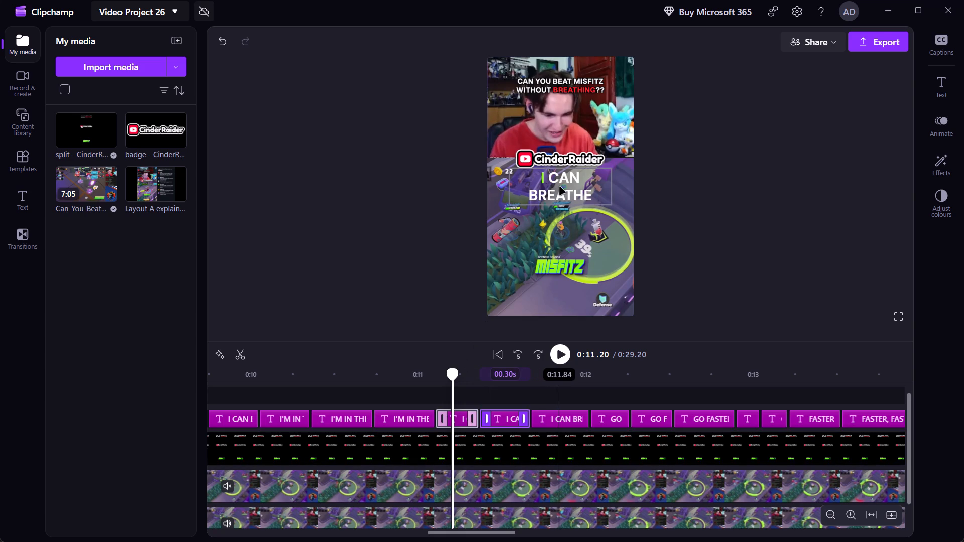
pyautogui.click(619, 149)
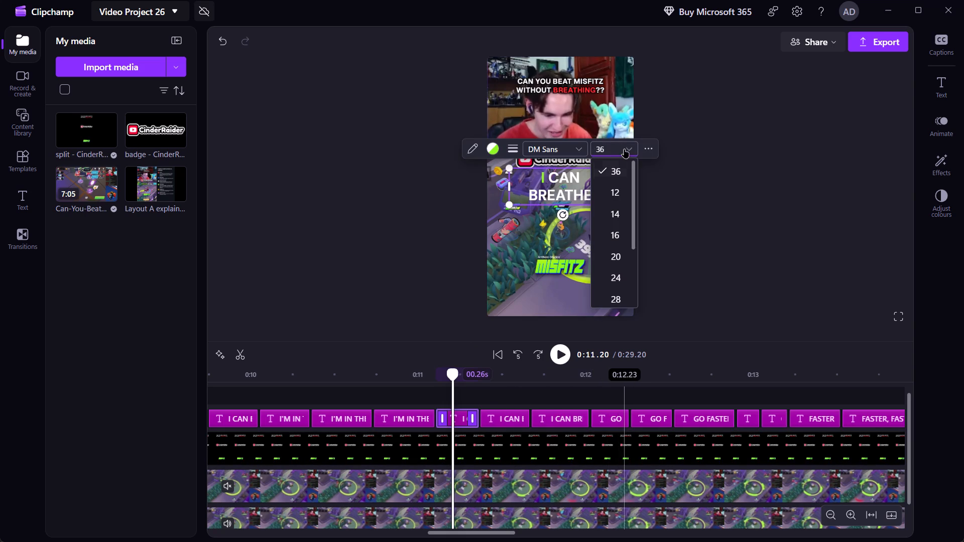
pyautogui.click(619, 274)
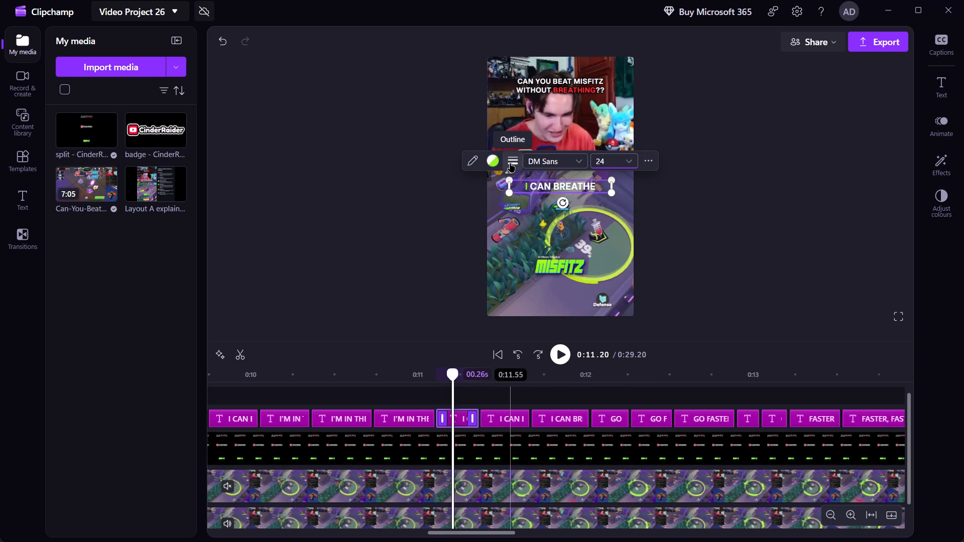
pyautogui.click(511, 163)
pyautogui.click(498, 135)
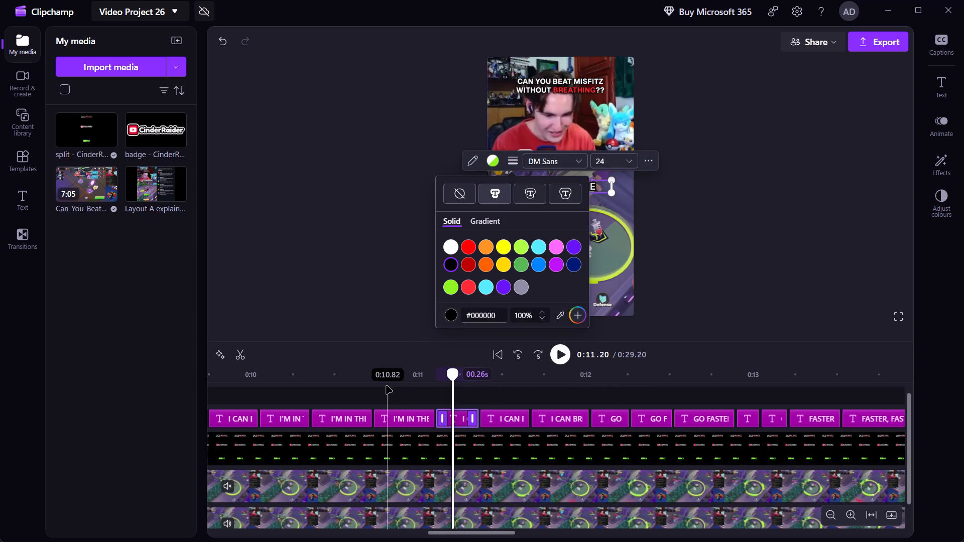
# Set the I'M IN THE BUSHES caption around 0:10.85, with BUSHES in green, to font size 24 and give it a thin black outline.
pyautogui.click(394, 374)
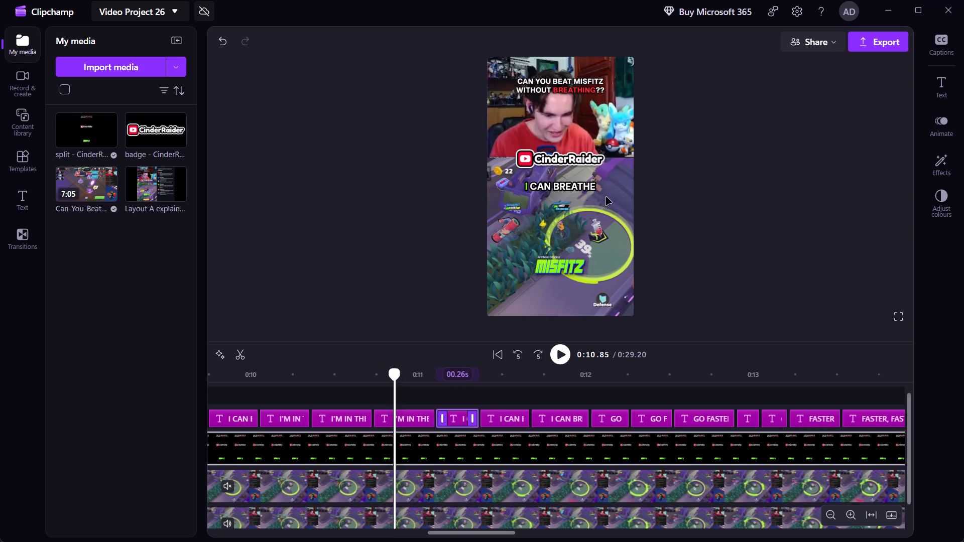
pyautogui.click(584, 183)
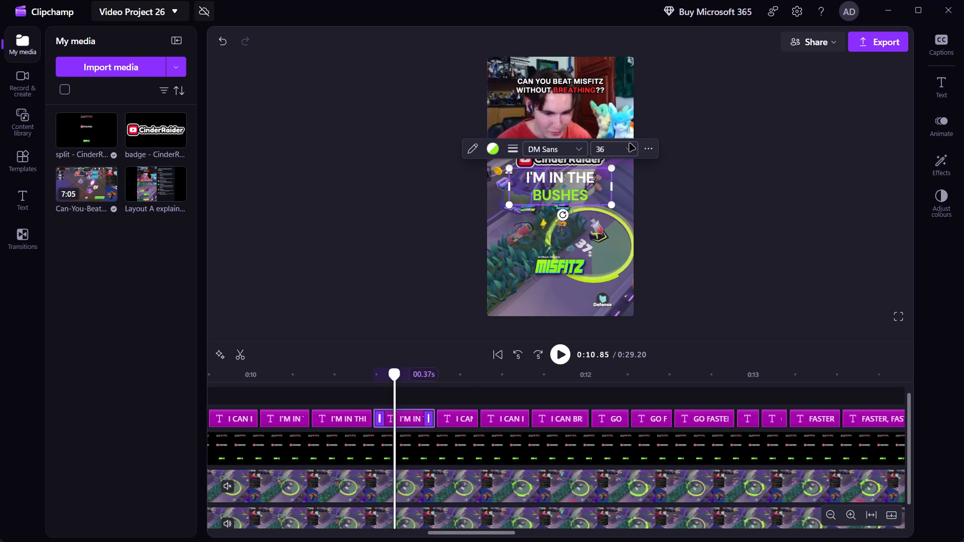
pyautogui.click(629, 145)
pyautogui.click(617, 276)
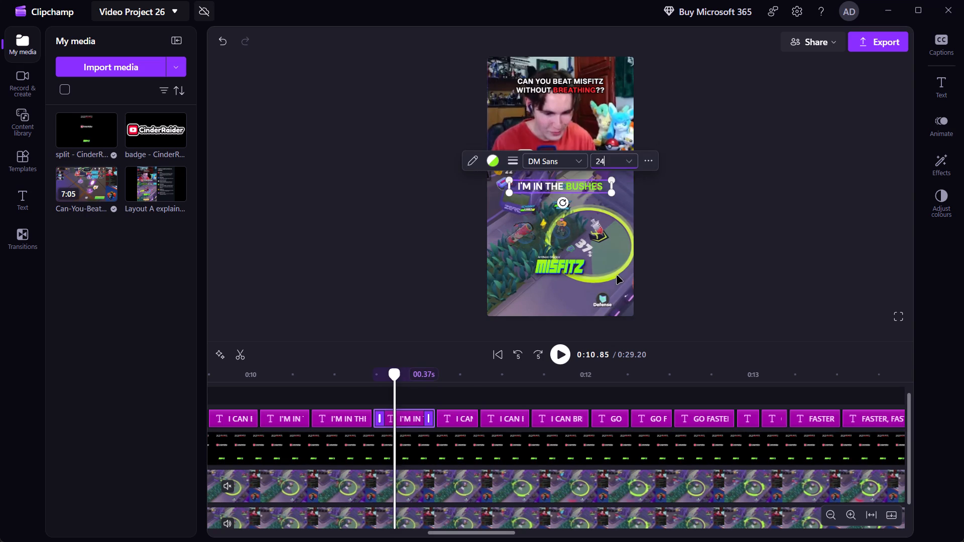
pyautogui.click(512, 159)
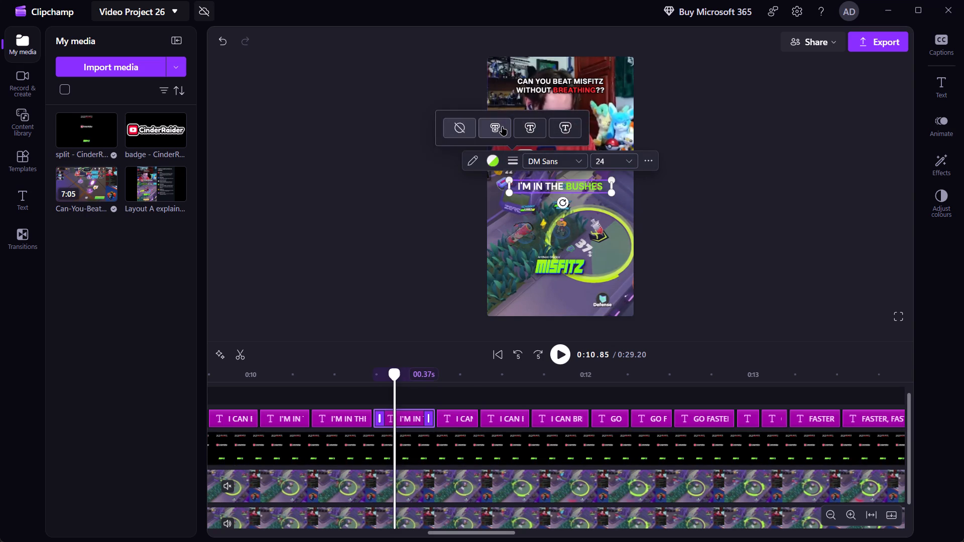
pyautogui.click(502, 126)
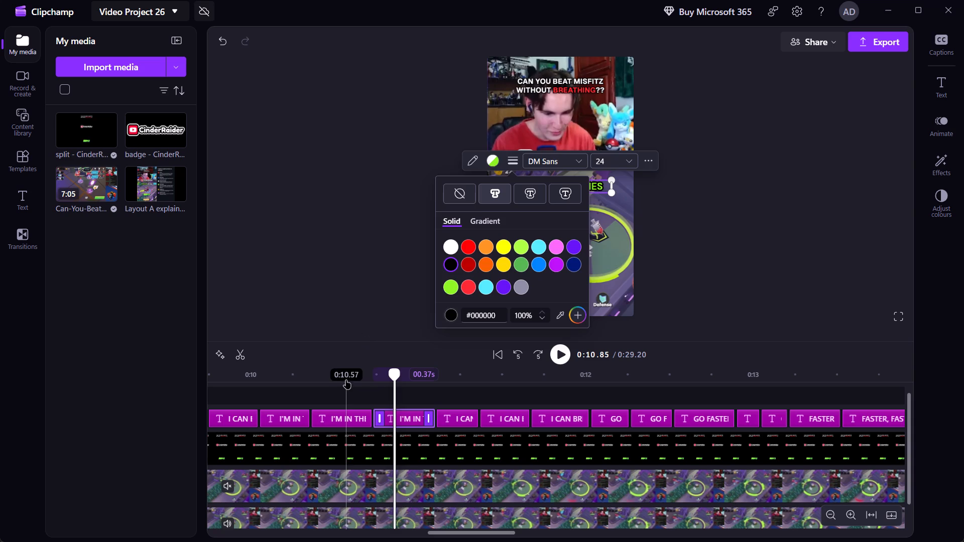
# Set the I'M IN THE BUSHES caption around 0:10.57, with IN THE in green, to font size 24 and give it a thin black outline.
pyautogui.click(346, 375)
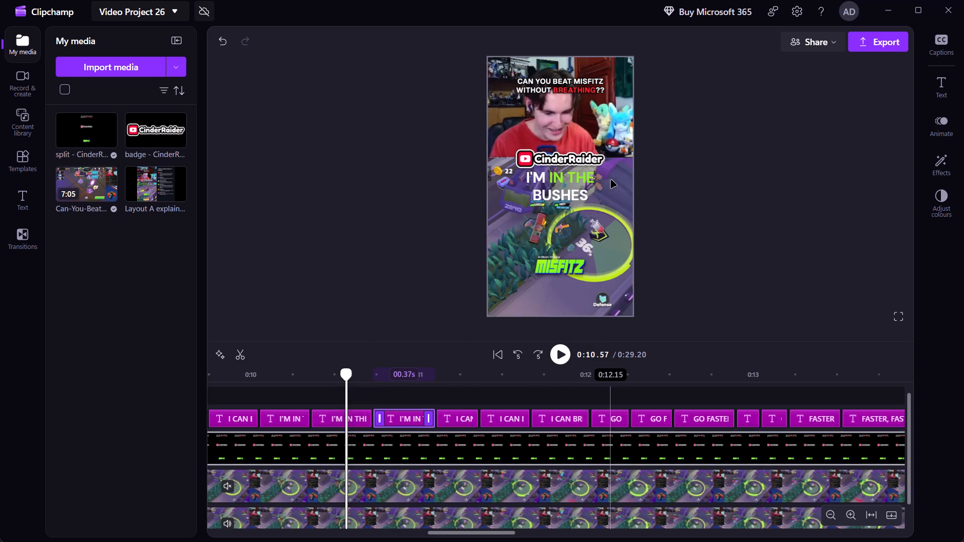
pyautogui.click(586, 183)
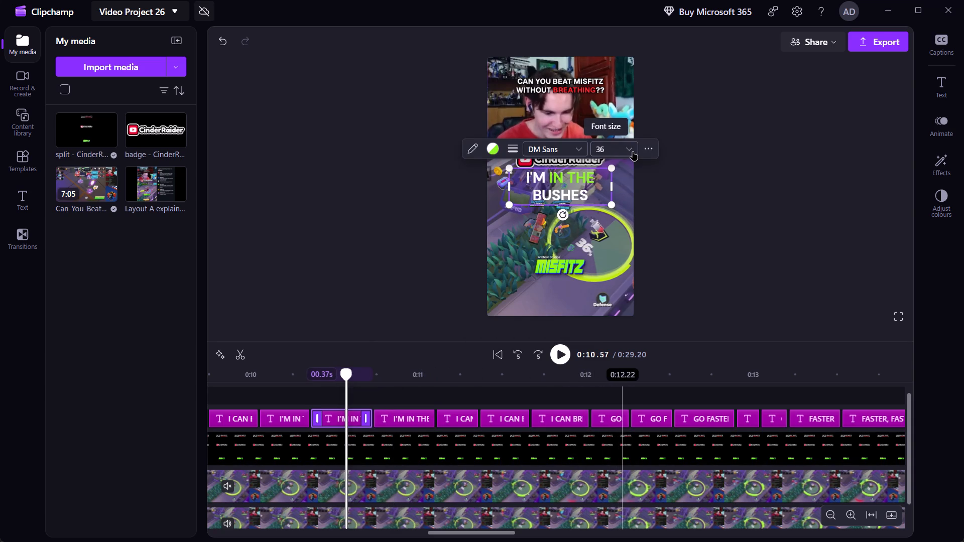
pyautogui.click(635, 152)
pyautogui.click(619, 283)
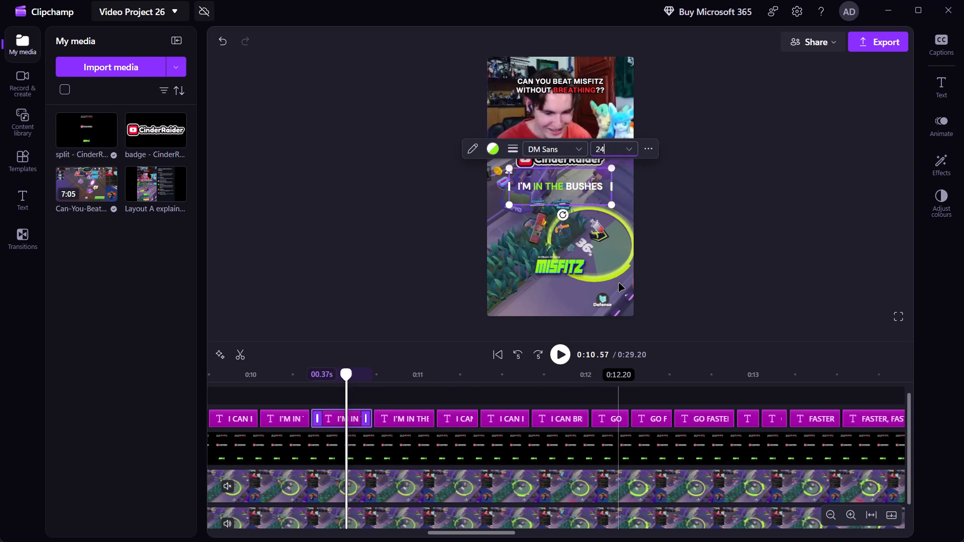
pyautogui.click(515, 165)
pyautogui.click(496, 129)
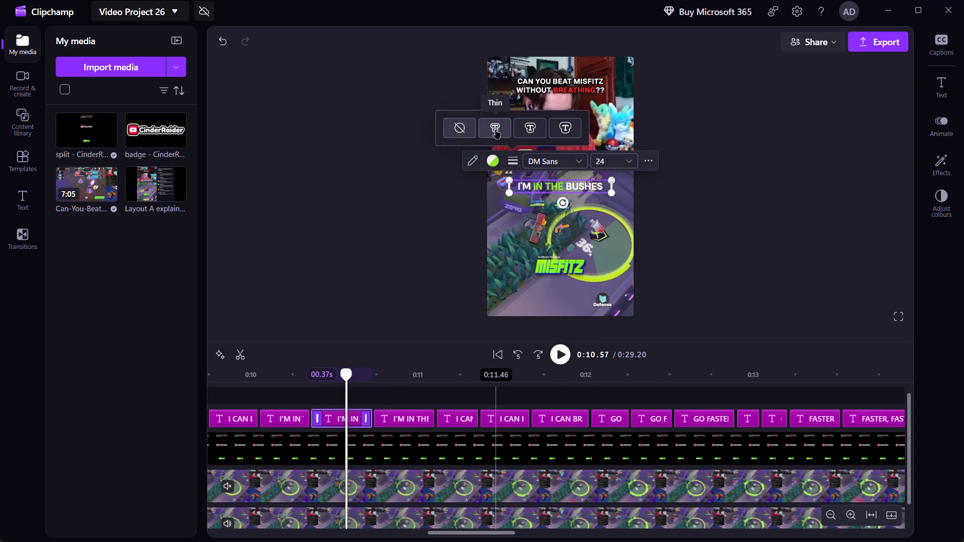
# Set the I'M IN THE BUSHES caption around 0:10.22, with I'M in green, to font size 24 and give it a thin black outline.
pyautogui.click(287, 375)
pyautogui.click(571, 186)
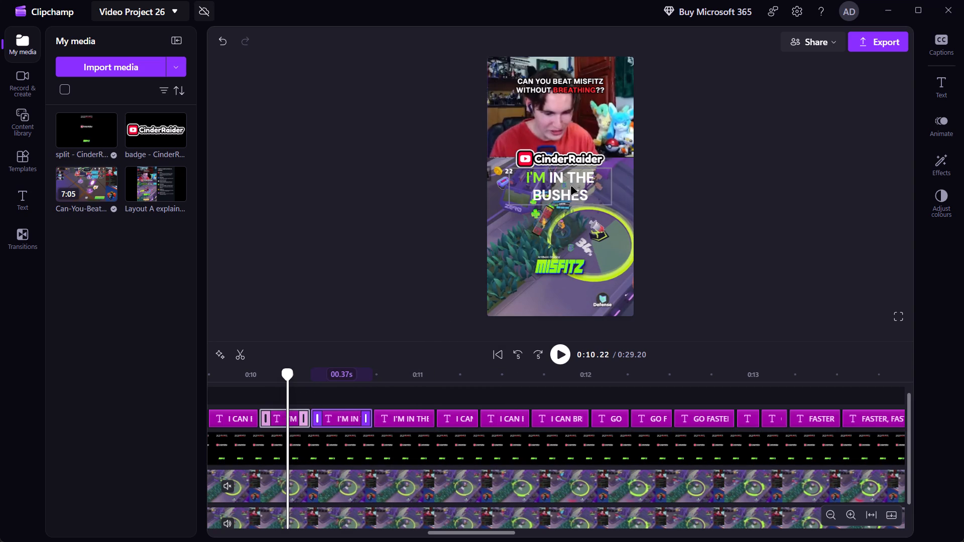
pyautogui.click(624, 148)
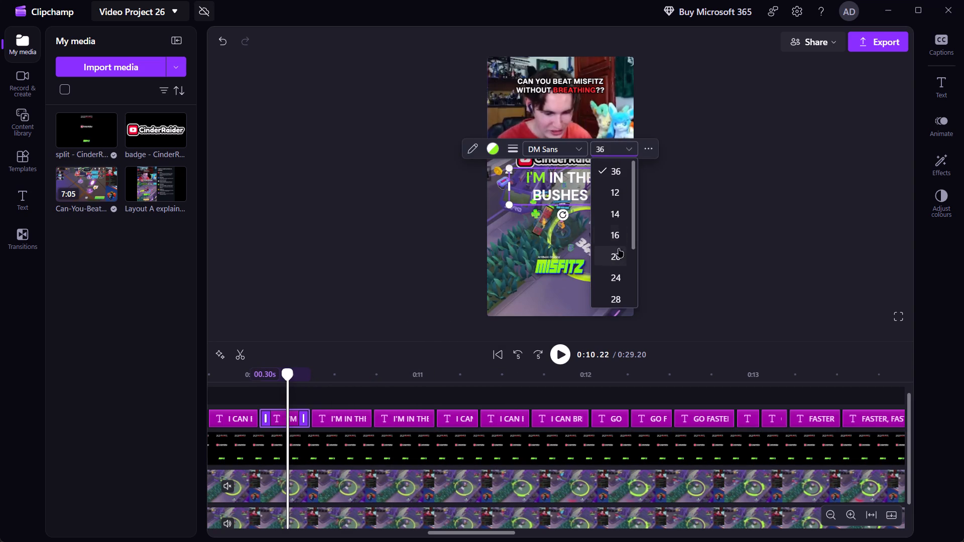
pyautogui.click(613, 269)
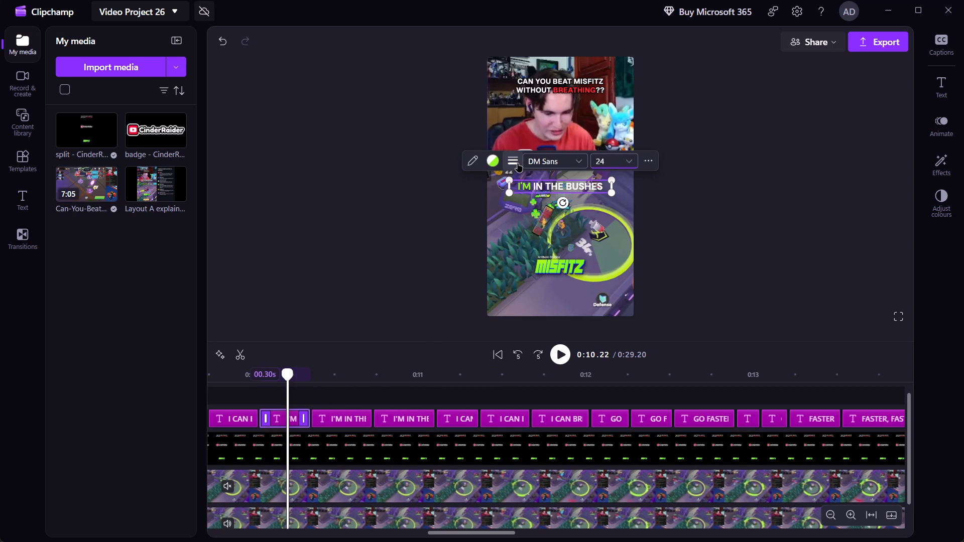
pyautogui.click(518, 163)
pyautogui.click(505, 120)
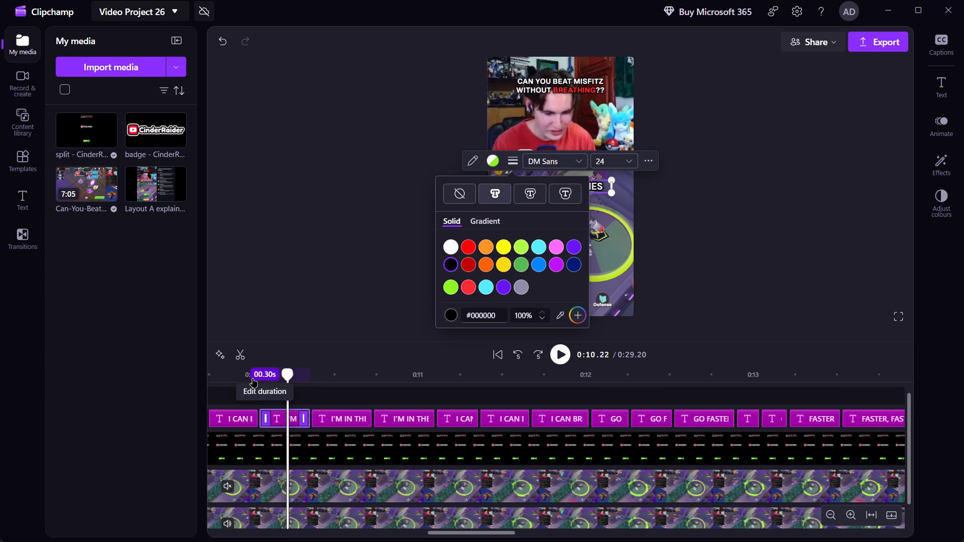
# Set the I CAN BREATHE caption around 0:09.91, with BREATHE in green, to font size 24 and give it a thin black outline.
pyautogui.click(235, 375)
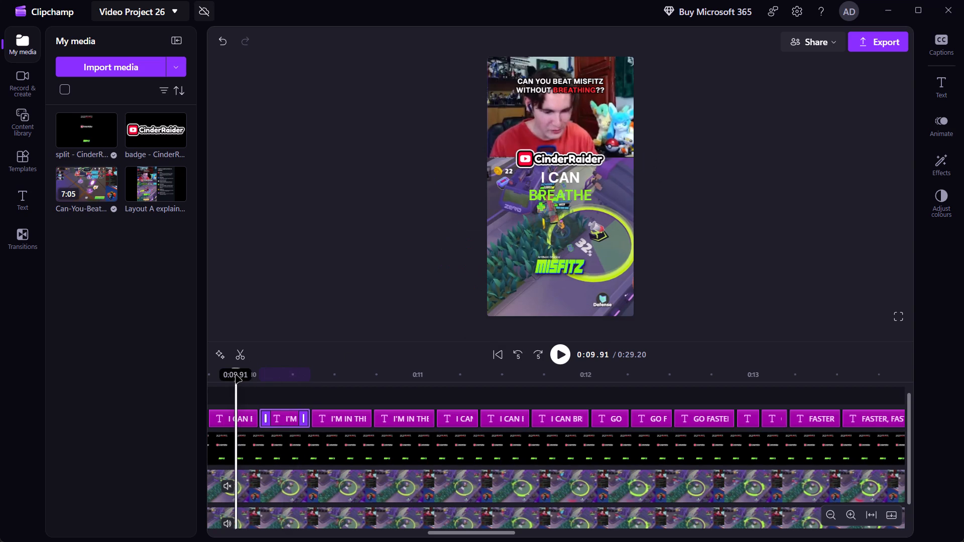
pyautogui.click(554, 186)
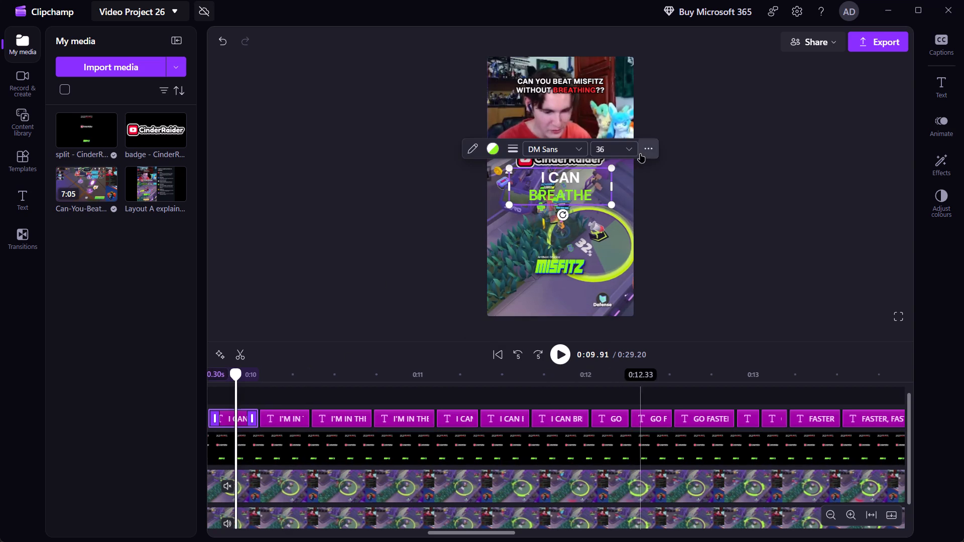
pyautogui.click(632, 151)
pyautogui.click(621, 285)
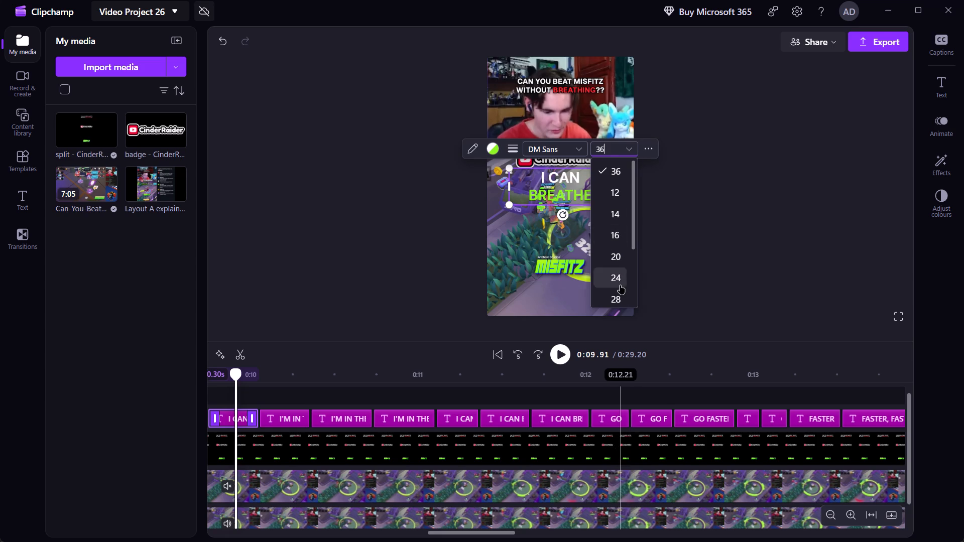
pyautogui.click(515, 163)
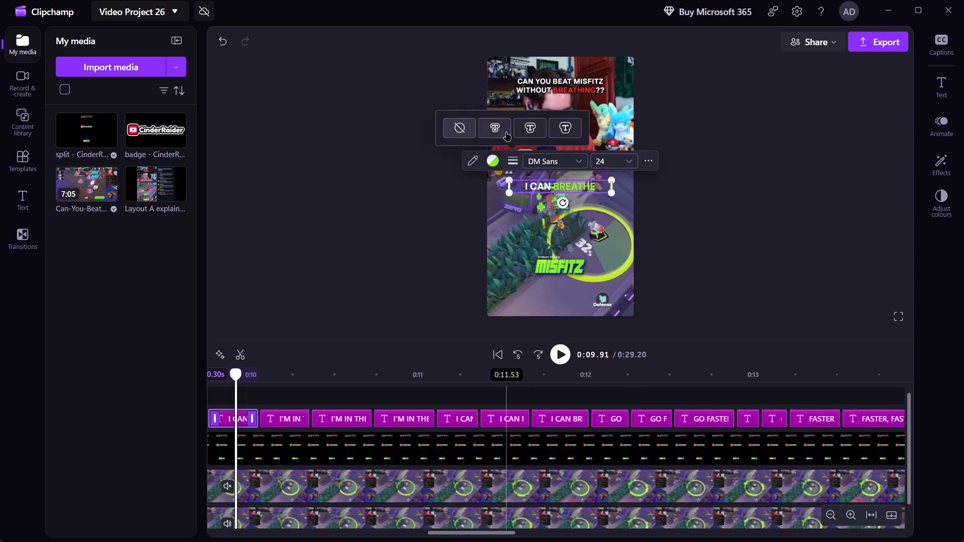
pyautogui.click(505, 130)
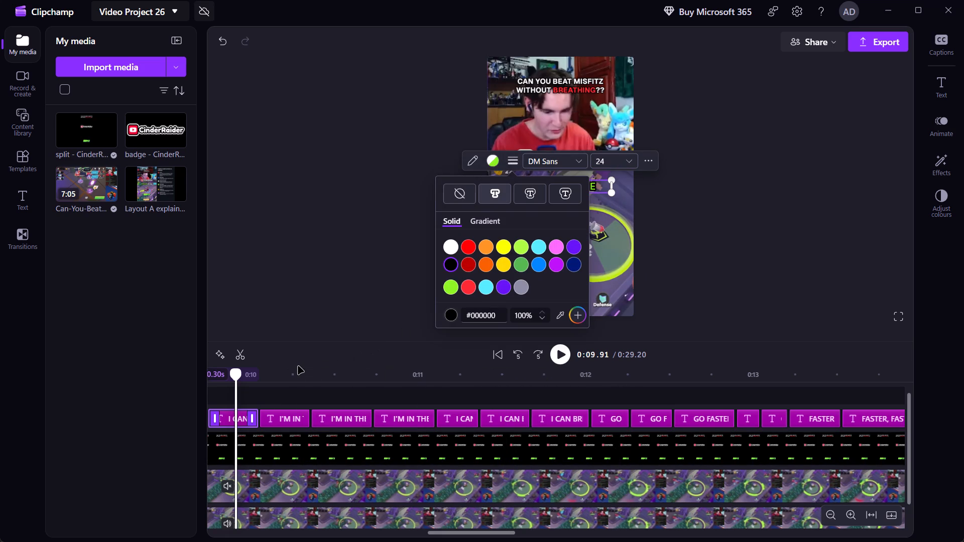
# Set the I CAN BREATHE caption around 0:09.53, with CAN in green, to font size 24 and give it a thin black outline.
pyautogui.hscroll(3, 298, 366)
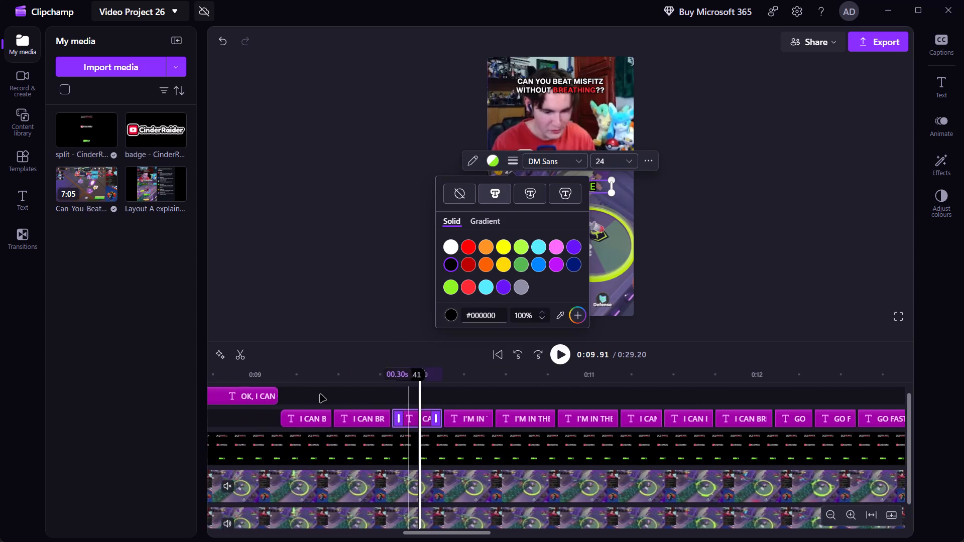
pyautogui.hscroll(1, 320, 394)
pyautogui.click(421, 376)
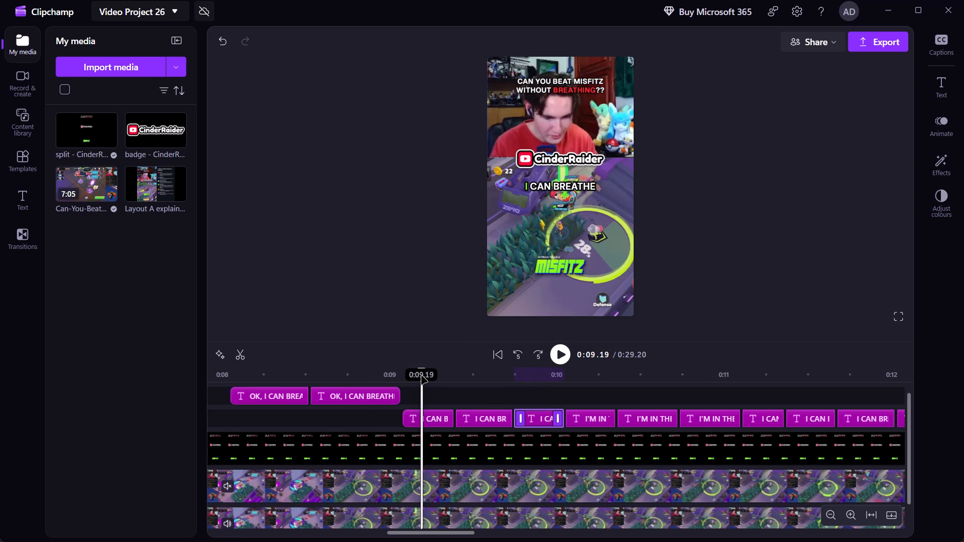
pyautogui.click(478, 382)
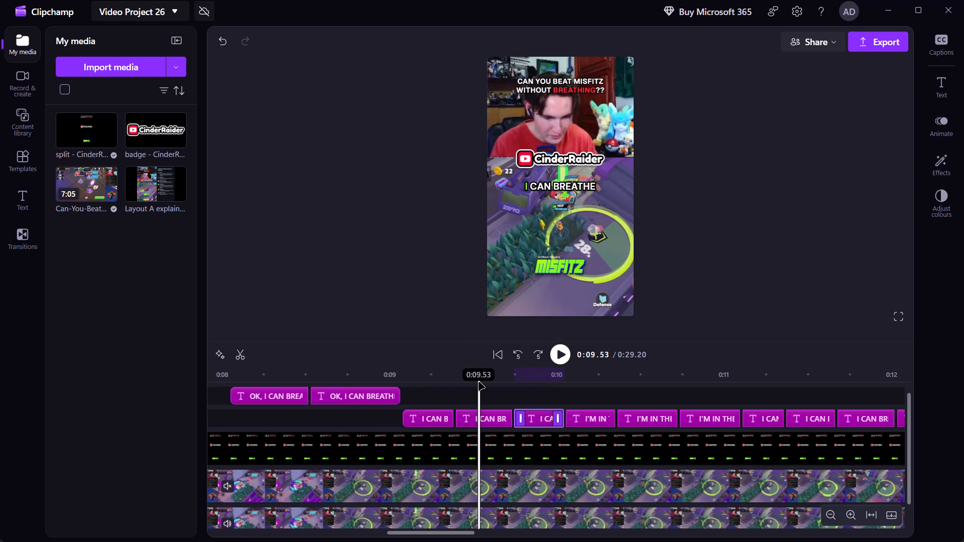
pyautogui.click(545, 197)
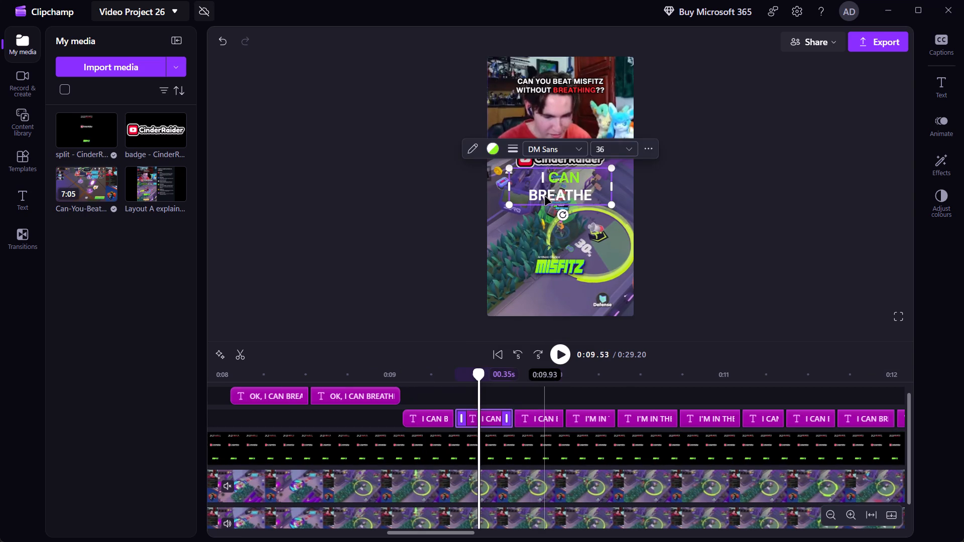
pyautogui.click(629, 146)
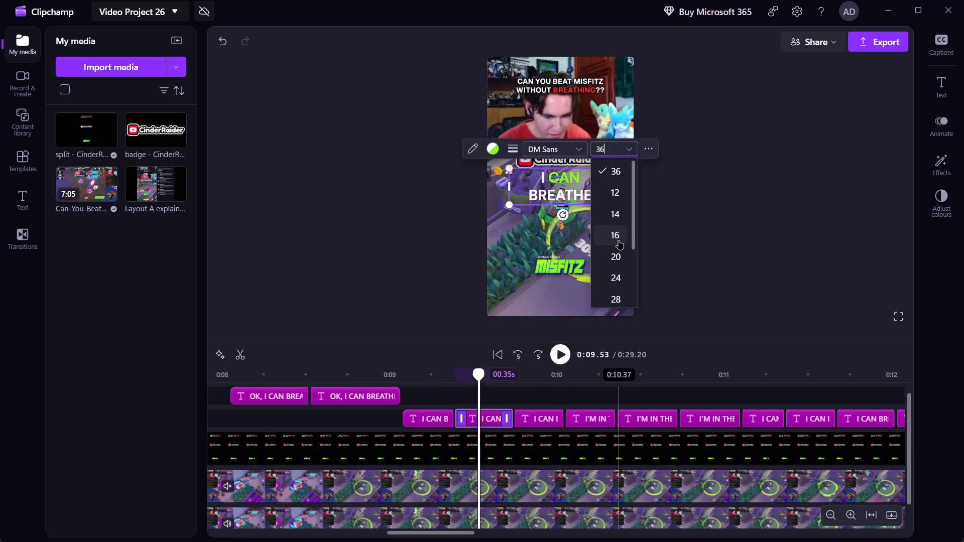
pyautogui.click(619, 279)
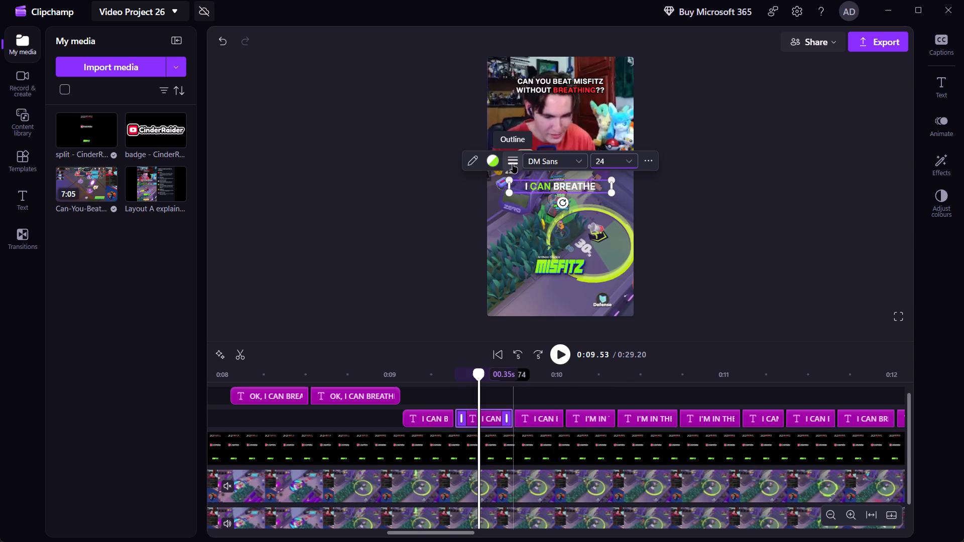
pyautogui.click(513, 164)
pyautogui.click(494, 121)
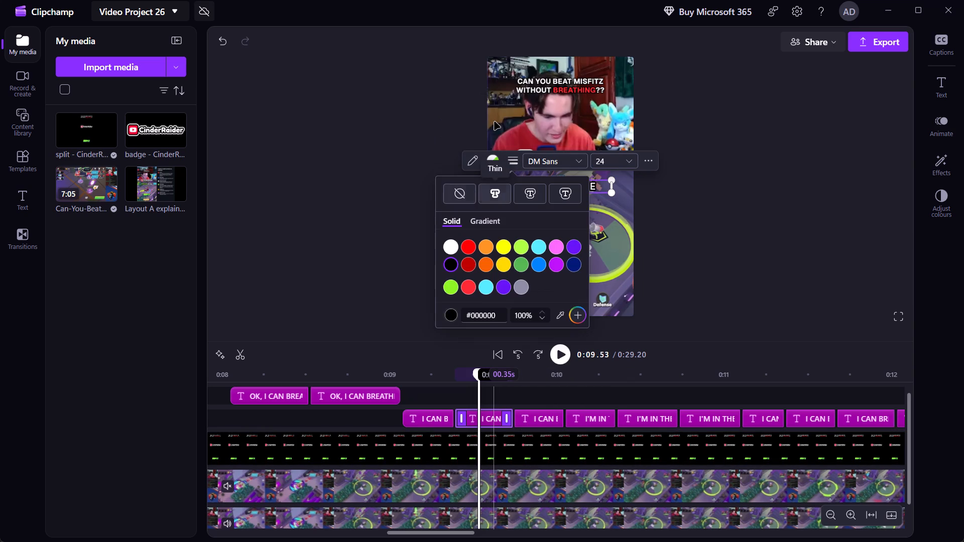
pyautogui.click(804, 151)
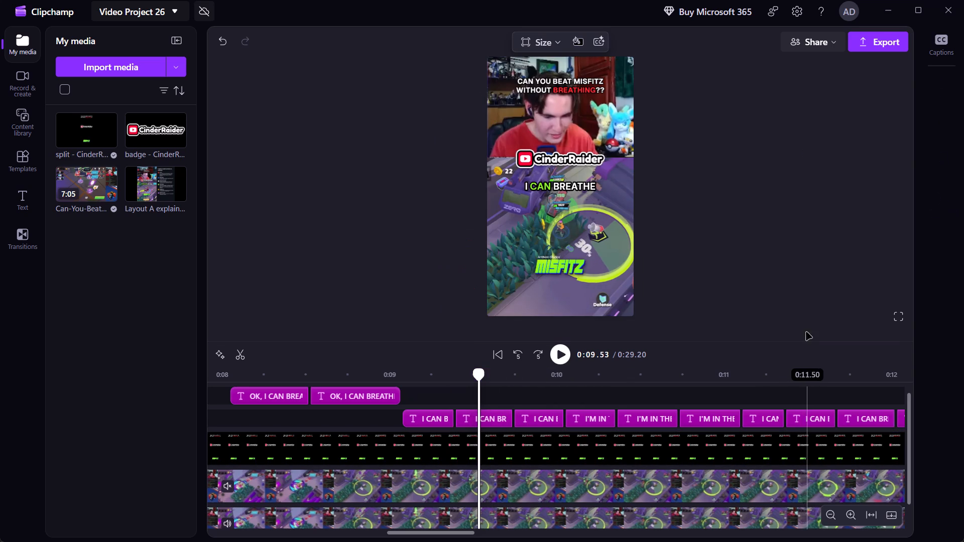